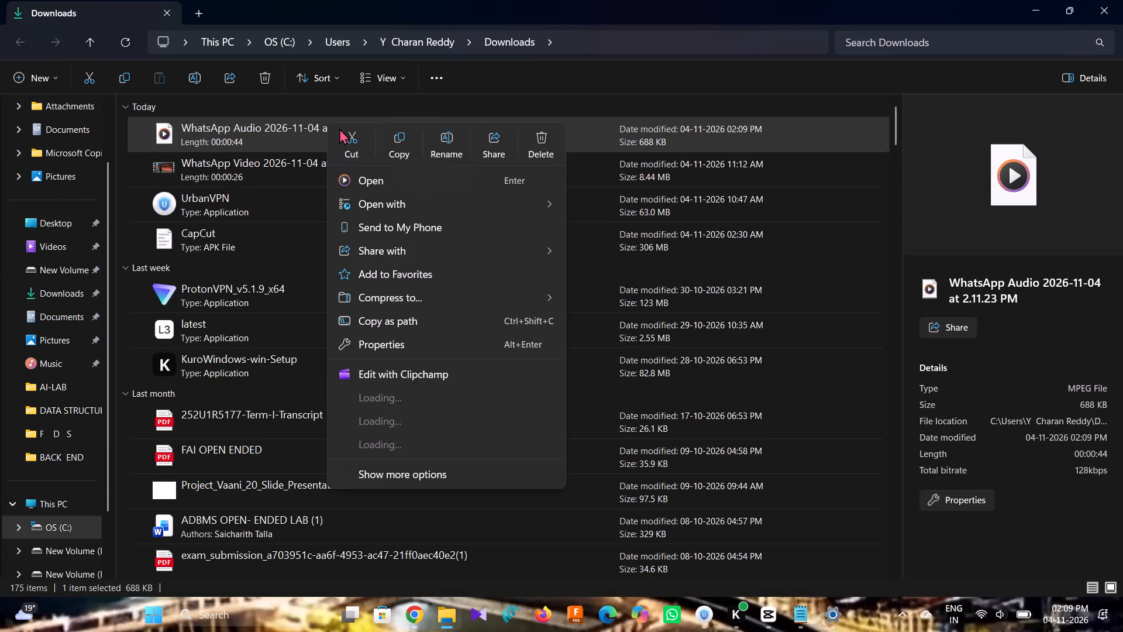
Rename the WhatsApp Audio file in the Downloads folder as "vid edit - 2".
click(436, 140)
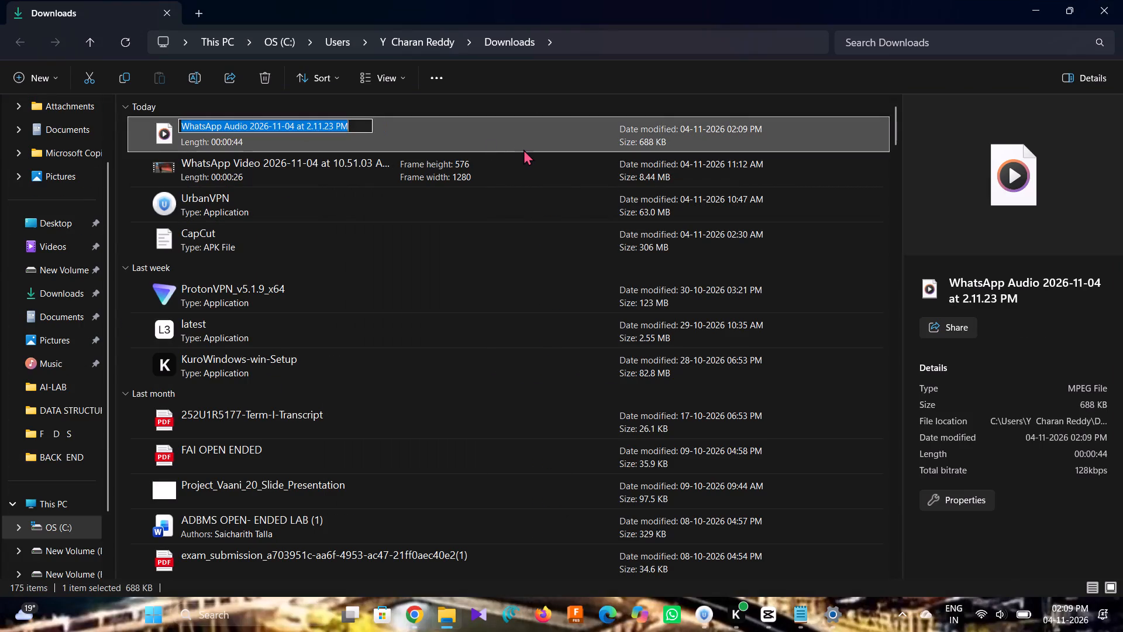
key(BackSpace)
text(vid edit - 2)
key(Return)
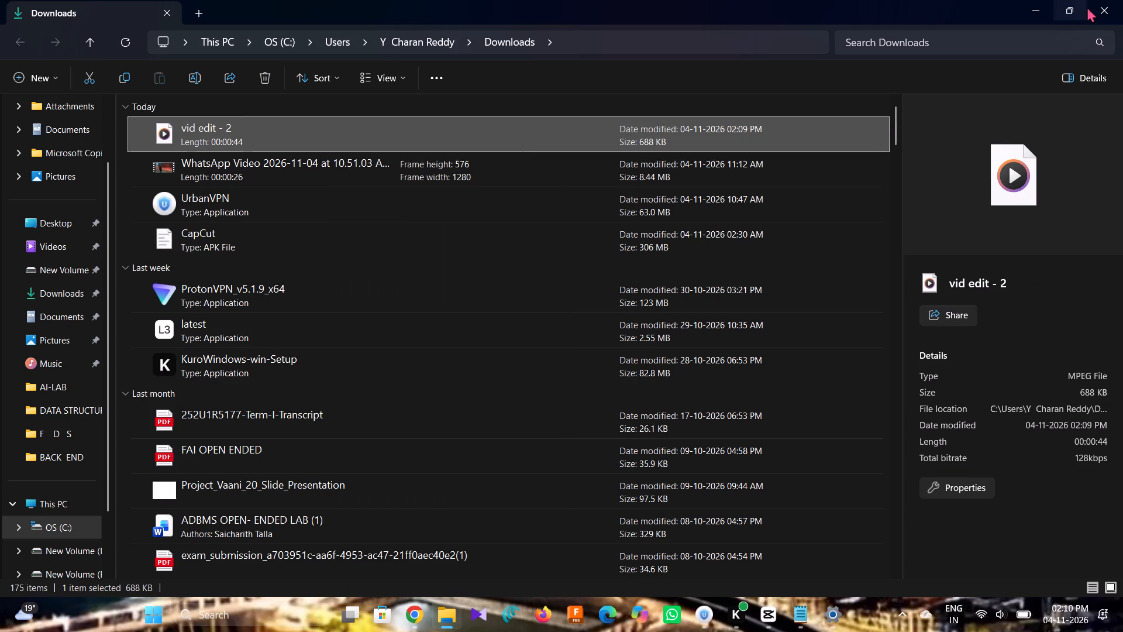
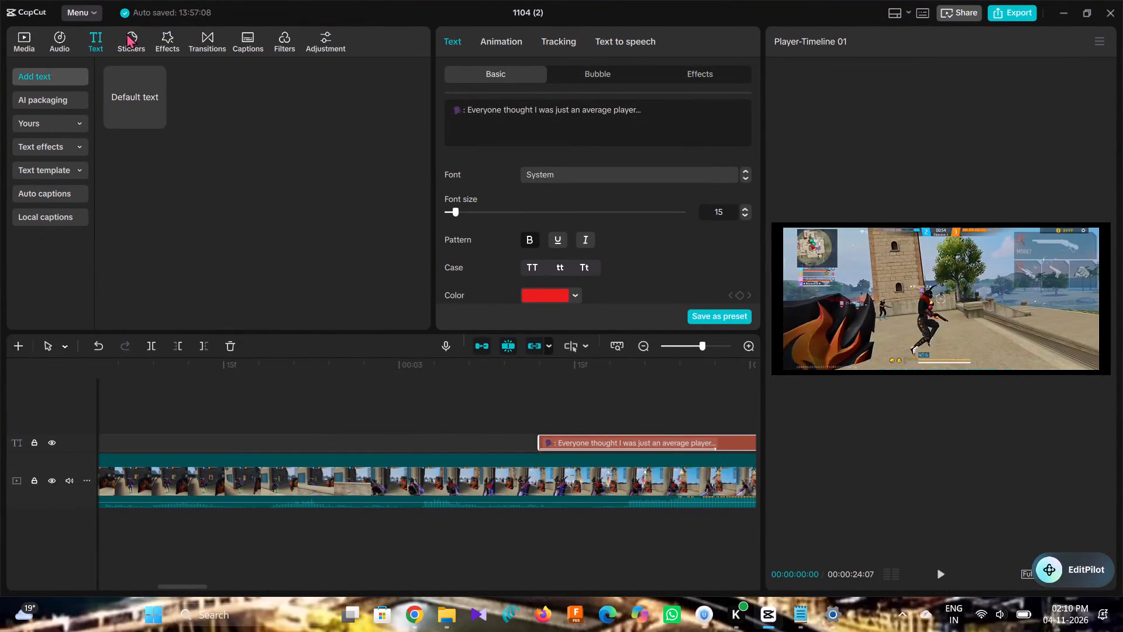
Search the media files for "vid" and import "vid edit - 2" as audio into the project.
click(57, 41)
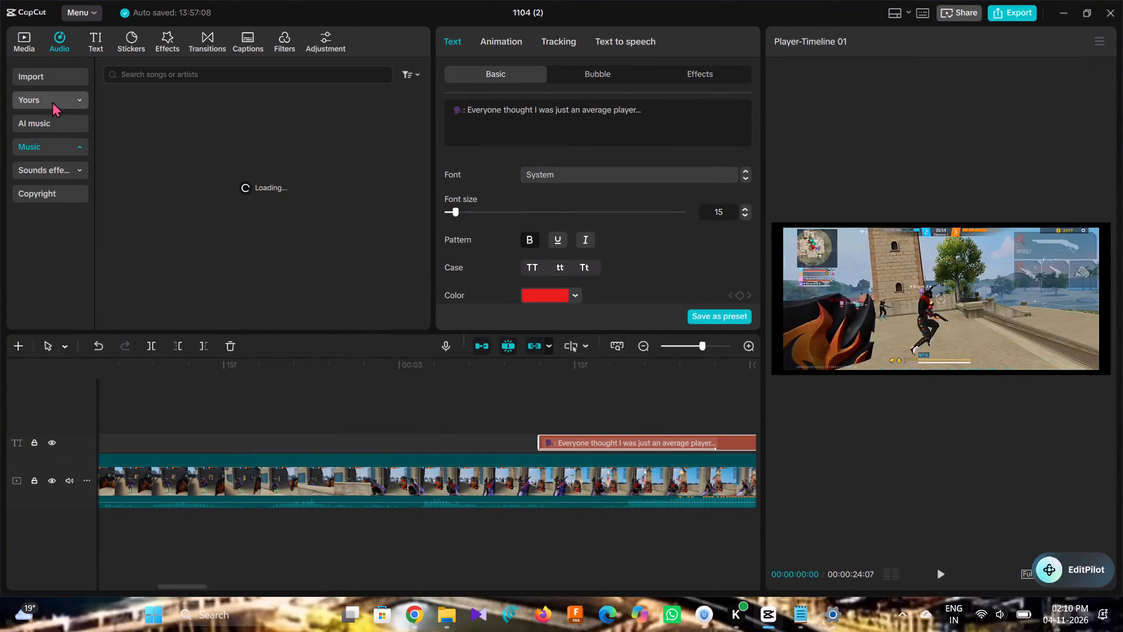
click(43, 71)
click(371, 109)
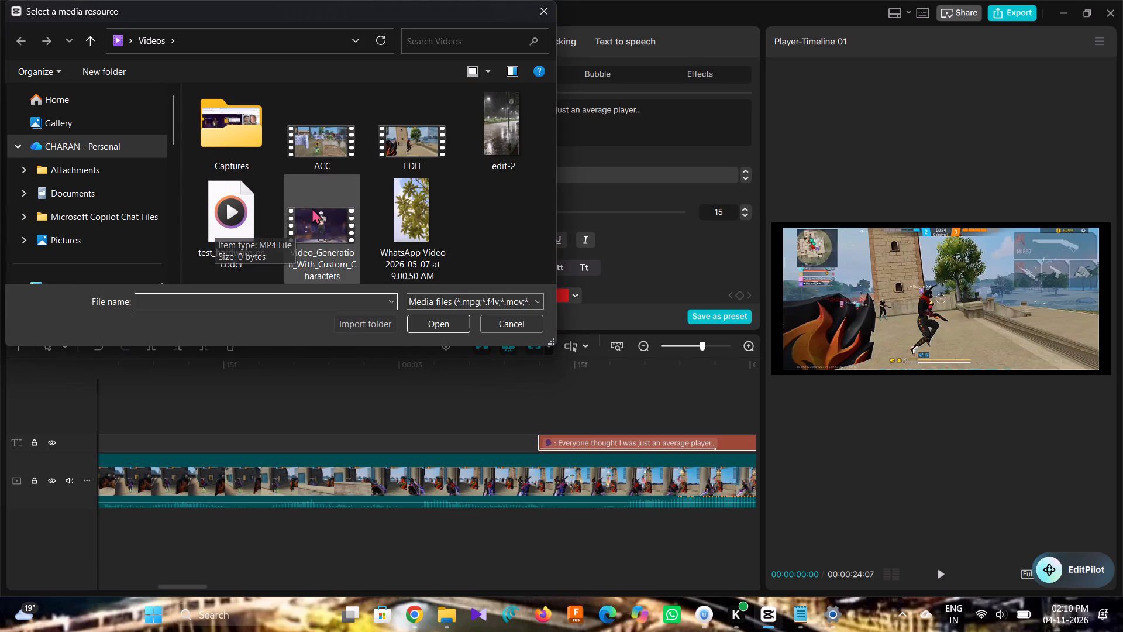
scroll(313, 208, down, 2)
scroll(98, 169, up, 6)
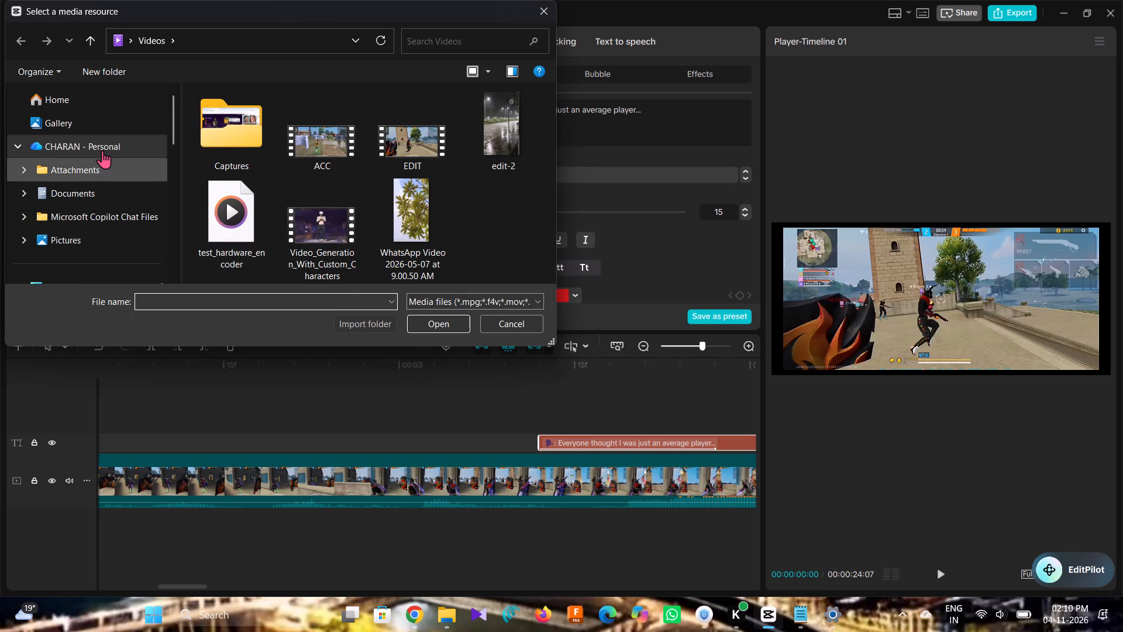
click(71, 95)
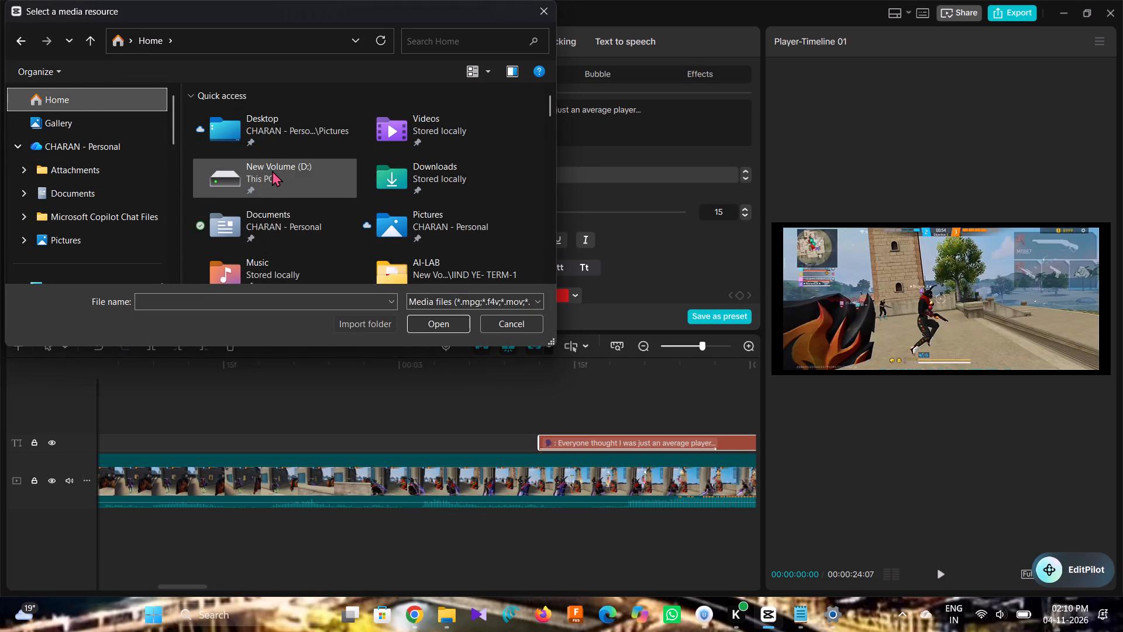
scroll(272, 171, down, 3)
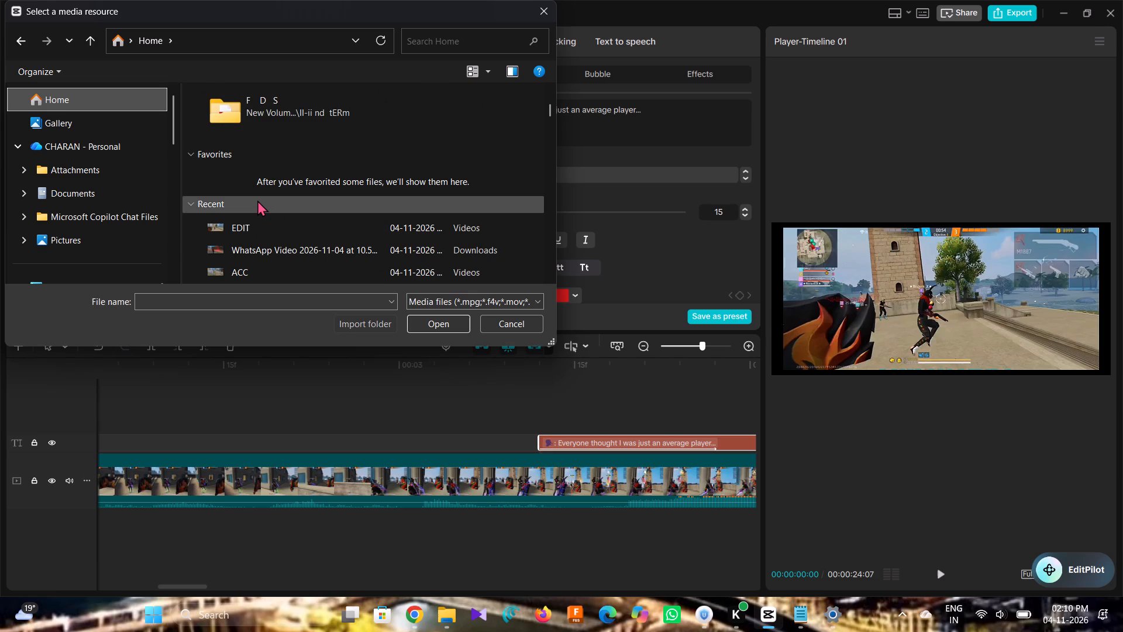
scroll(257, 200, down, 1)
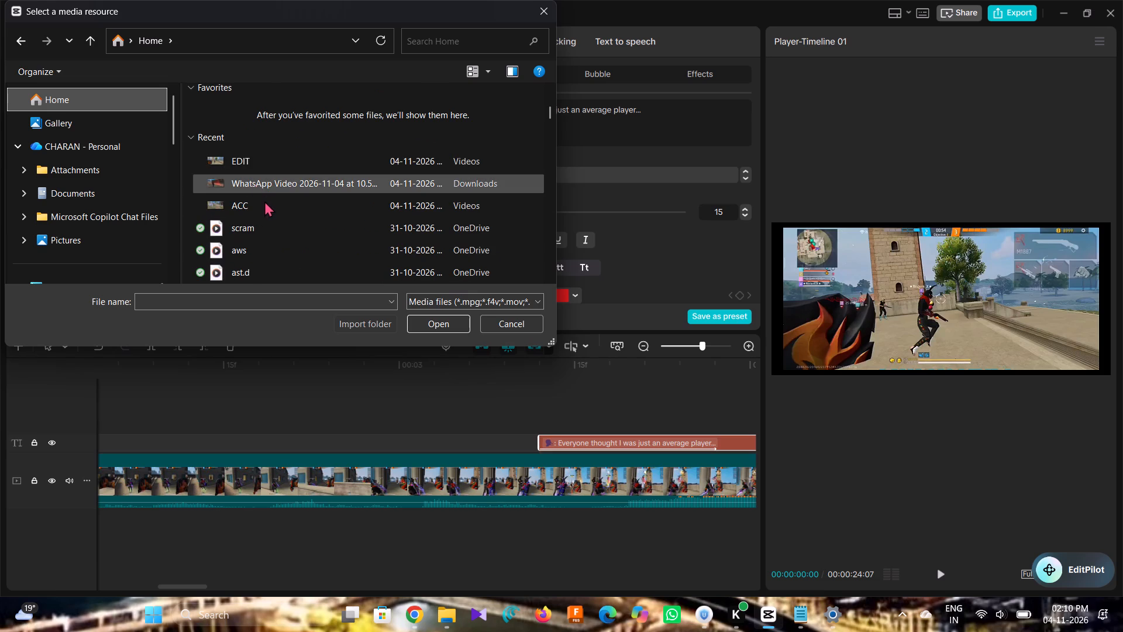
scroll(250, 243, down, 2)
scroll(70, 130, up, 4)
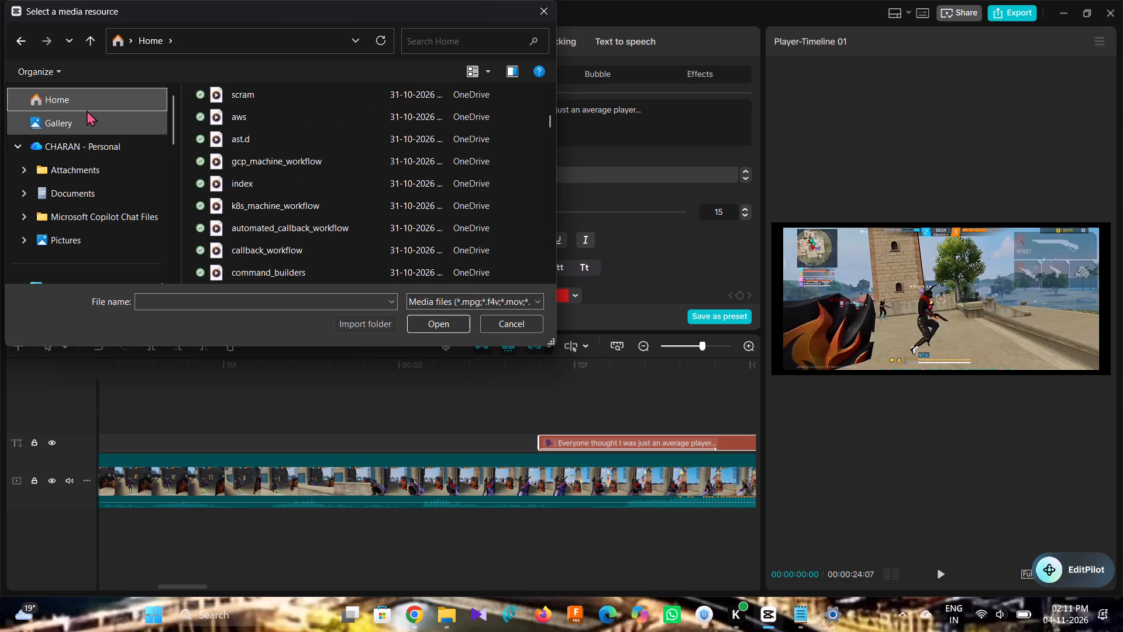
click(452, 33)
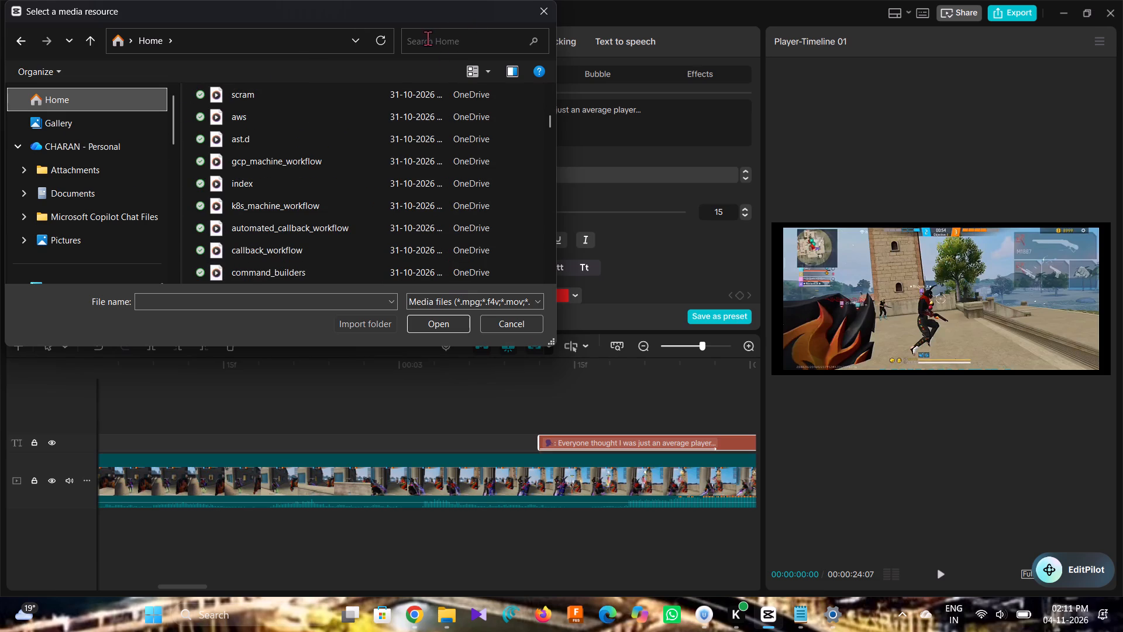
click(428, 37)
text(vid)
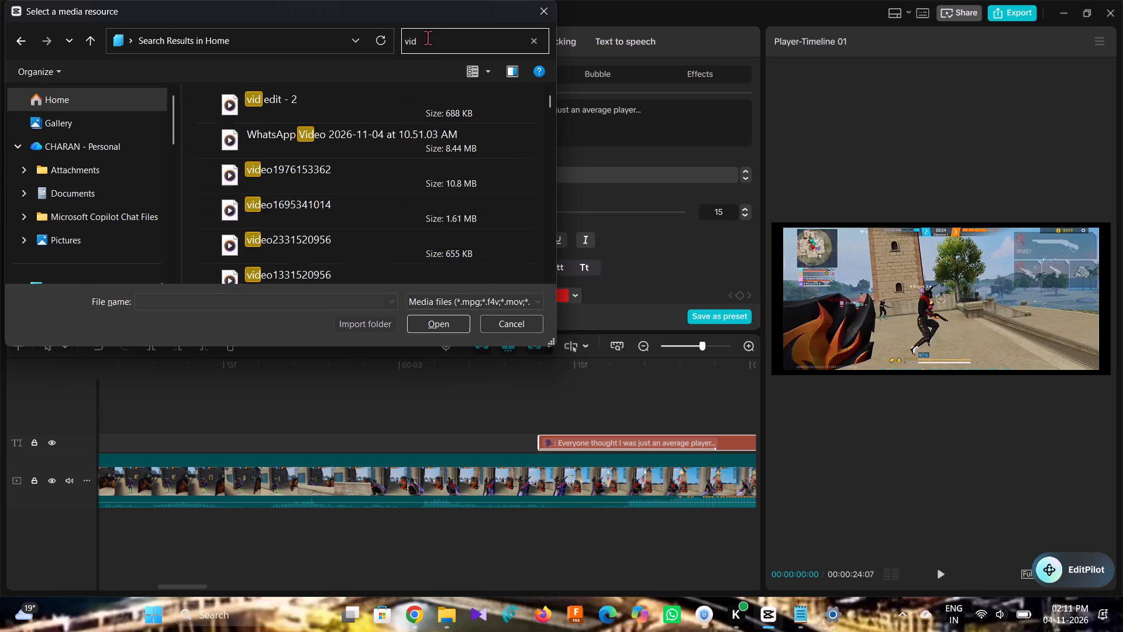
click(233, 143)
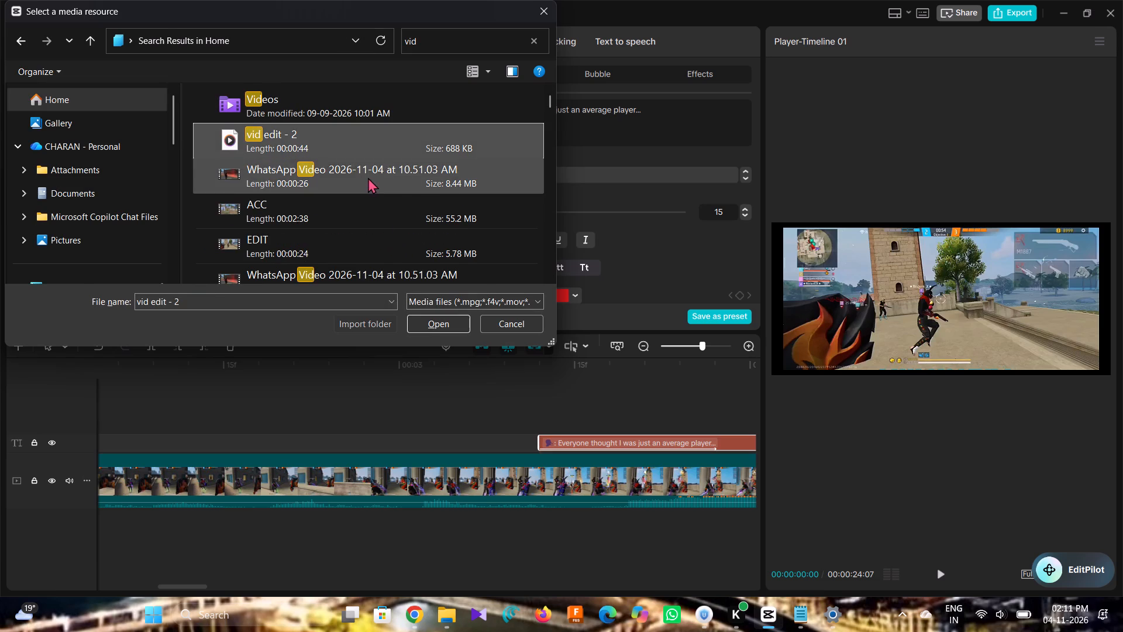
click(439, 315)
Add the imported audio to the timeline below the video clip and slide it back to near the video's beginning.
drag(159, 98, 98, 409)
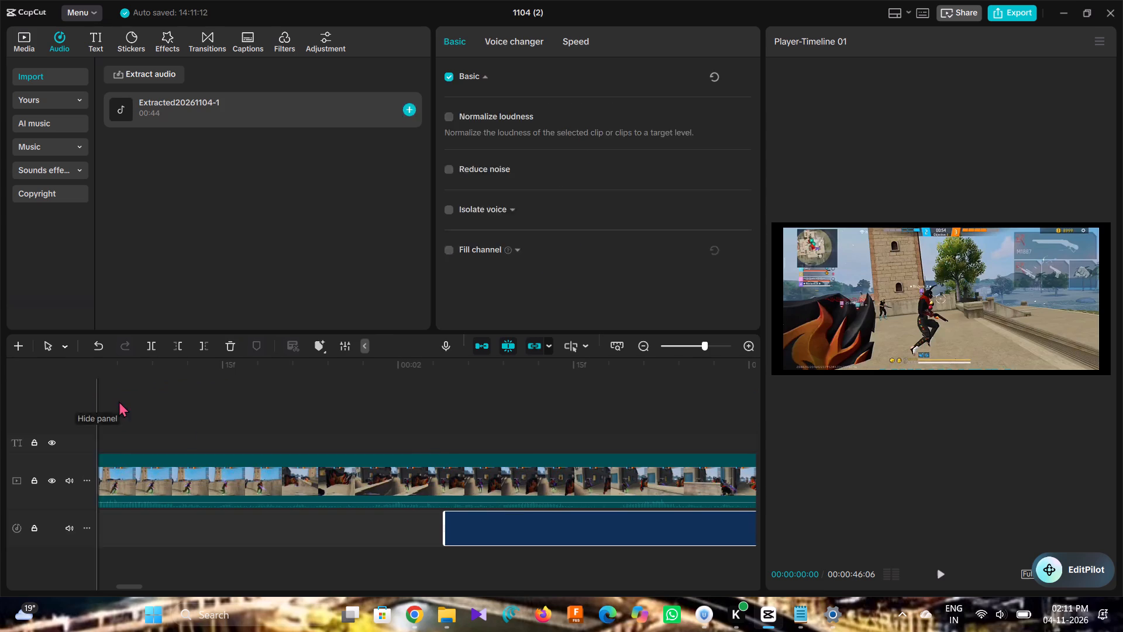
drag(487, 537, 349, 533)
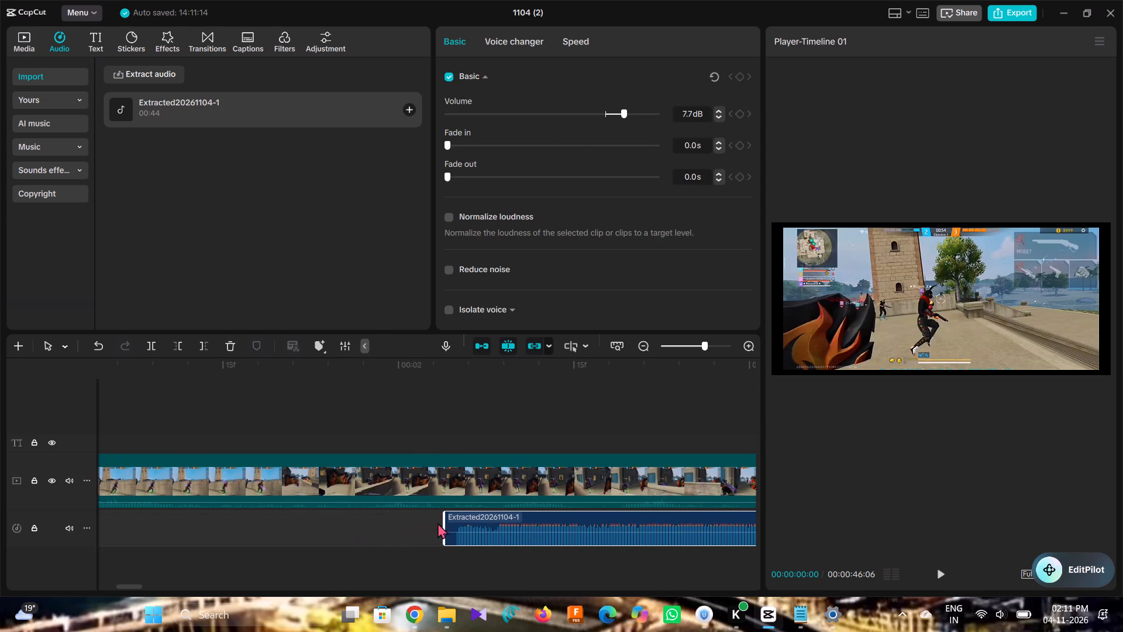
drag(443, 525, 156, 526)
drag(535, 528, 411, 533)
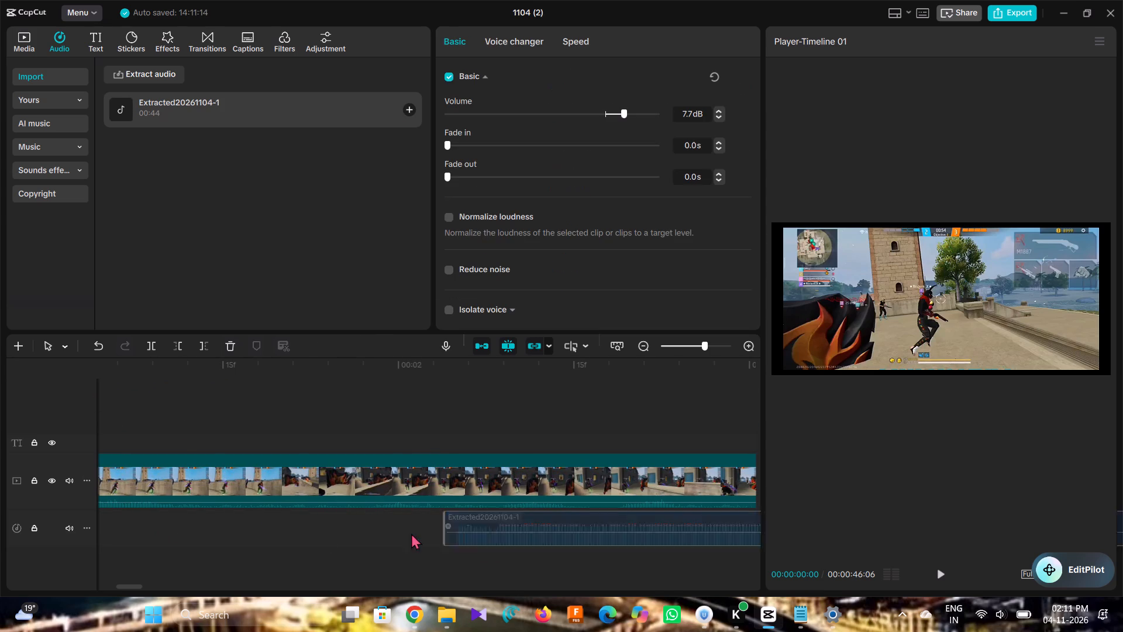
drag(411, 533, 193, 520)
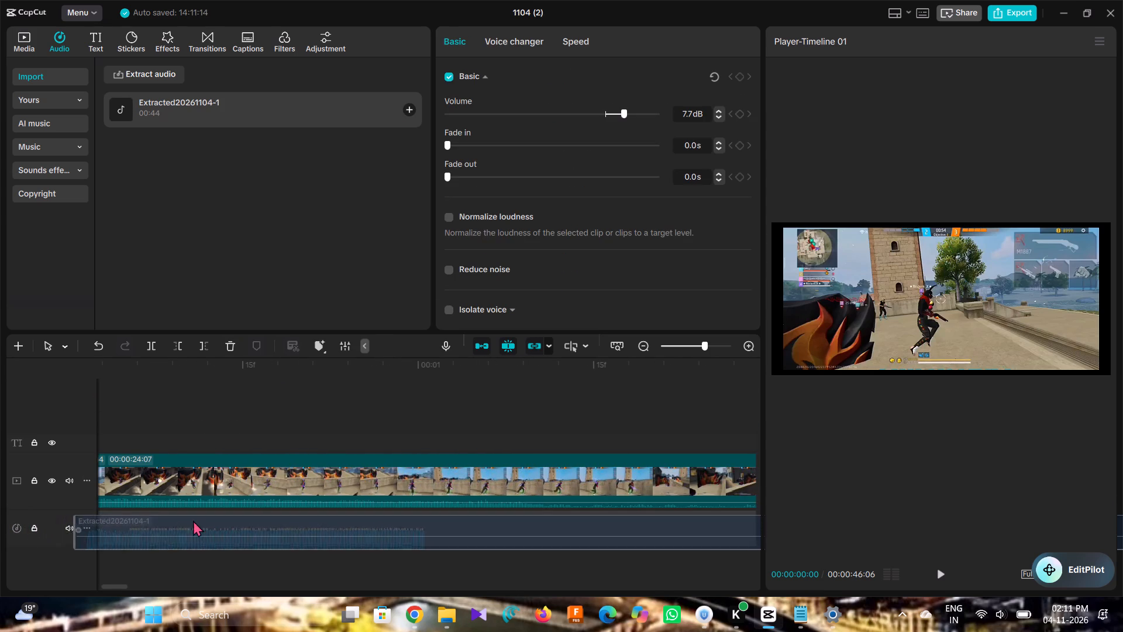
drag(193, 520, 199, 528)
Shift the EDIT.mp4 video clip slightly along its track near the start of the timeline.
drag(181, 489, 215, 494)
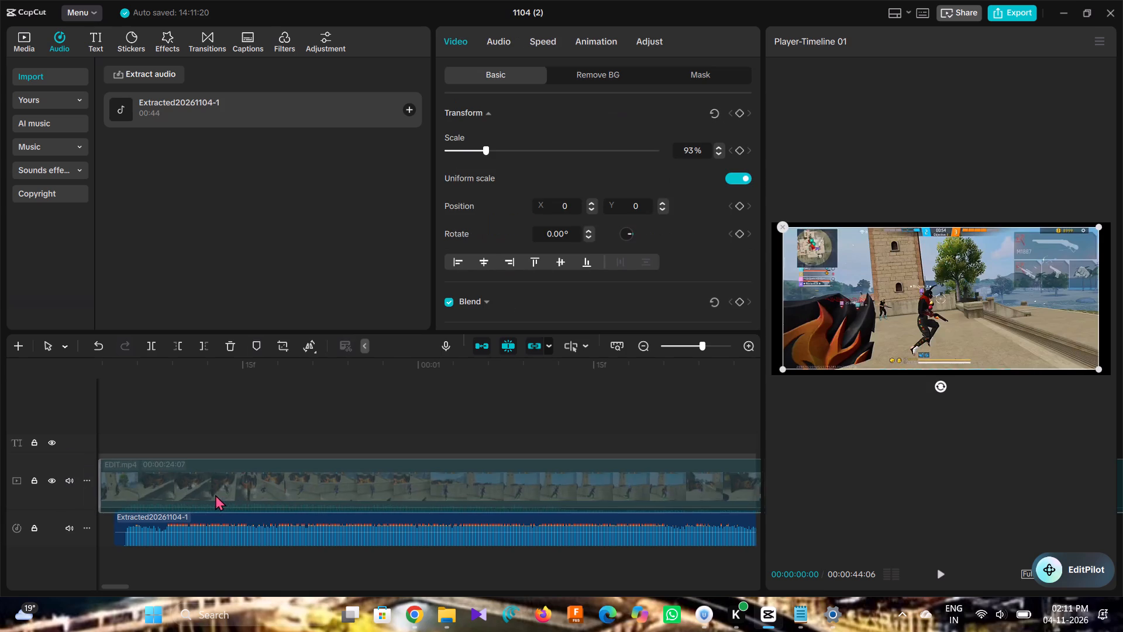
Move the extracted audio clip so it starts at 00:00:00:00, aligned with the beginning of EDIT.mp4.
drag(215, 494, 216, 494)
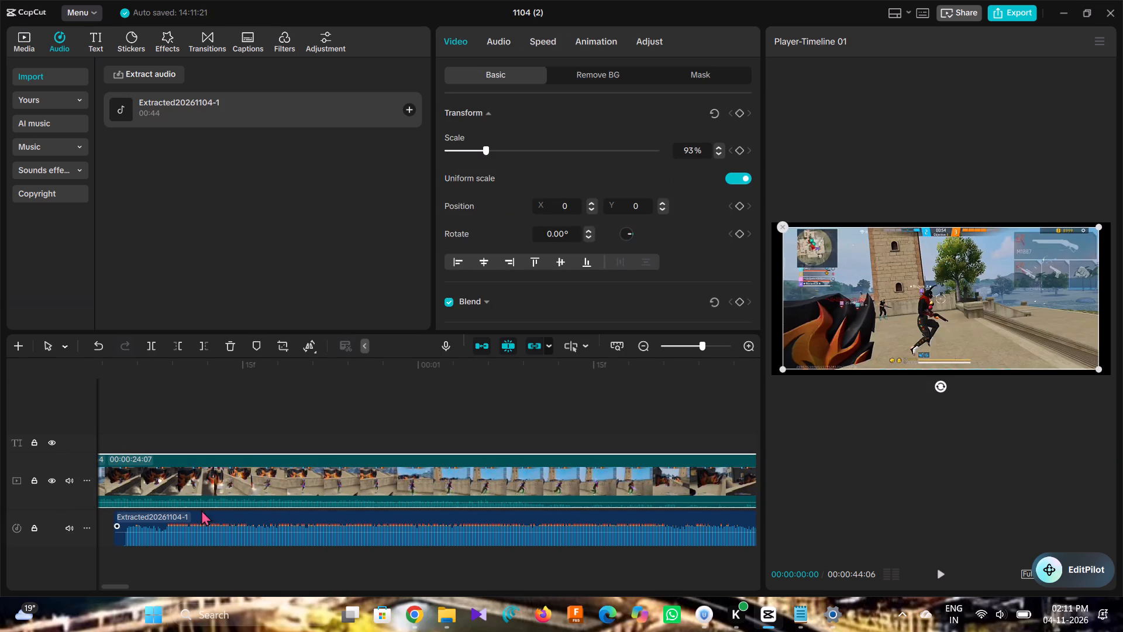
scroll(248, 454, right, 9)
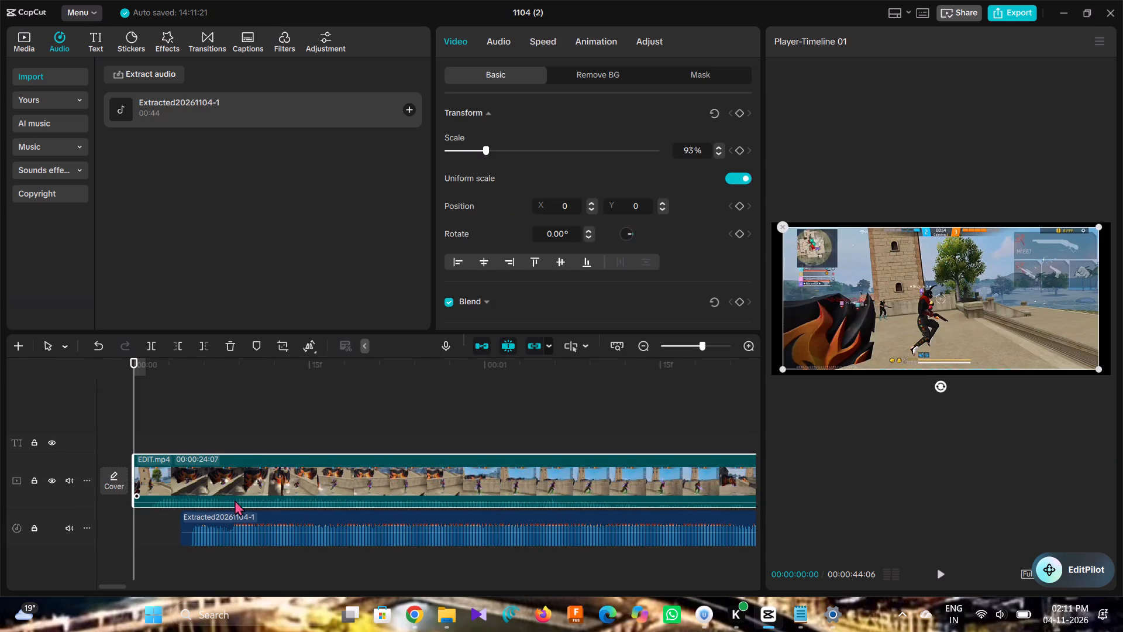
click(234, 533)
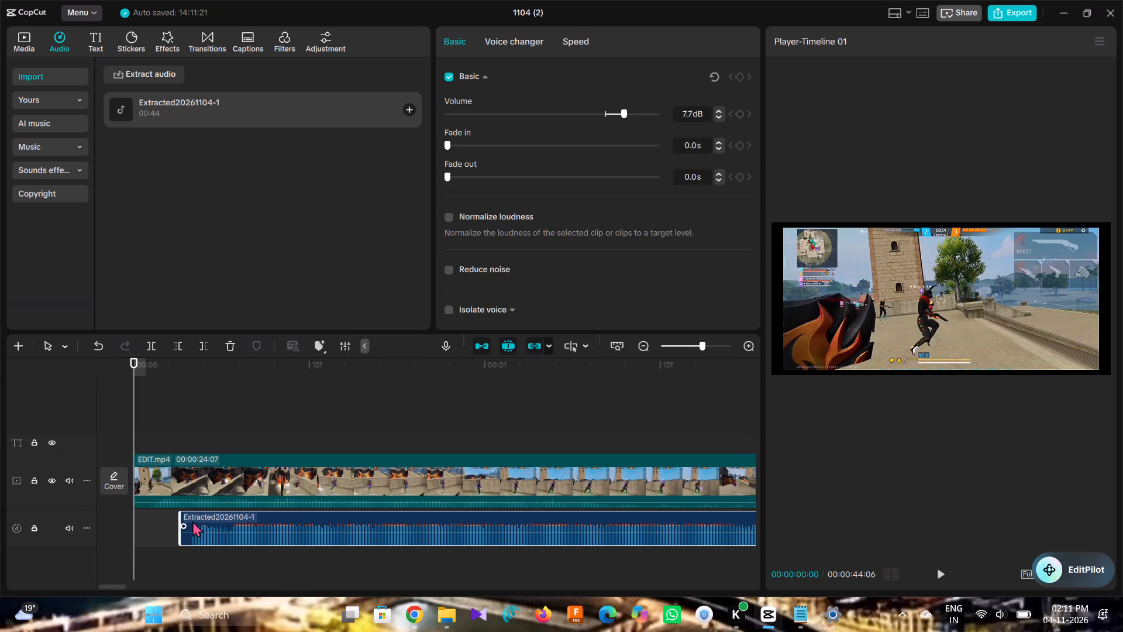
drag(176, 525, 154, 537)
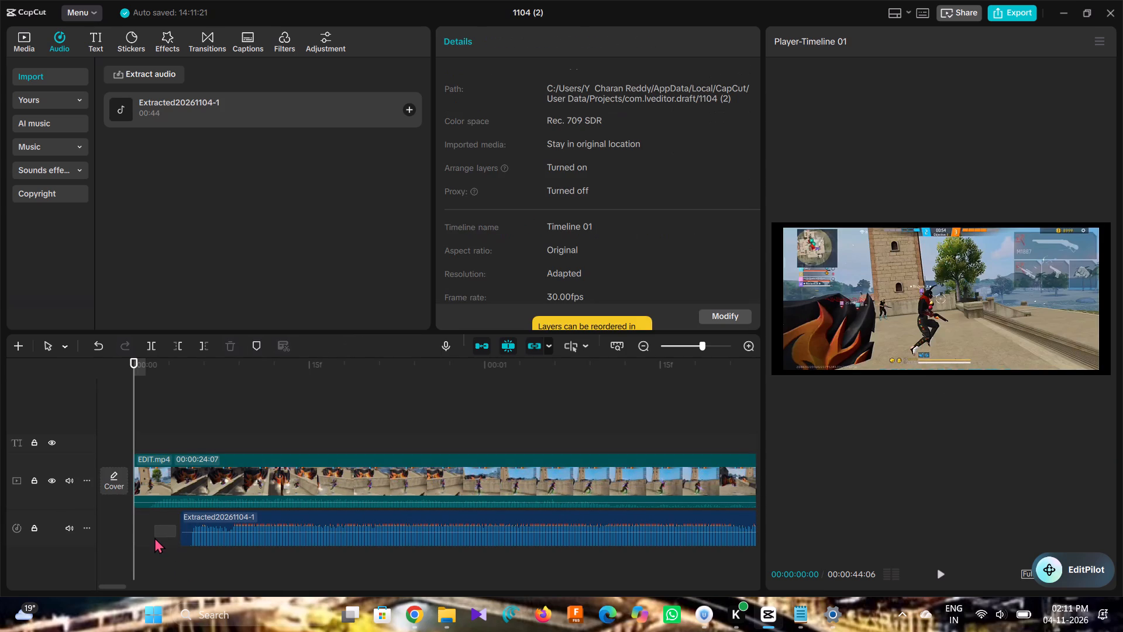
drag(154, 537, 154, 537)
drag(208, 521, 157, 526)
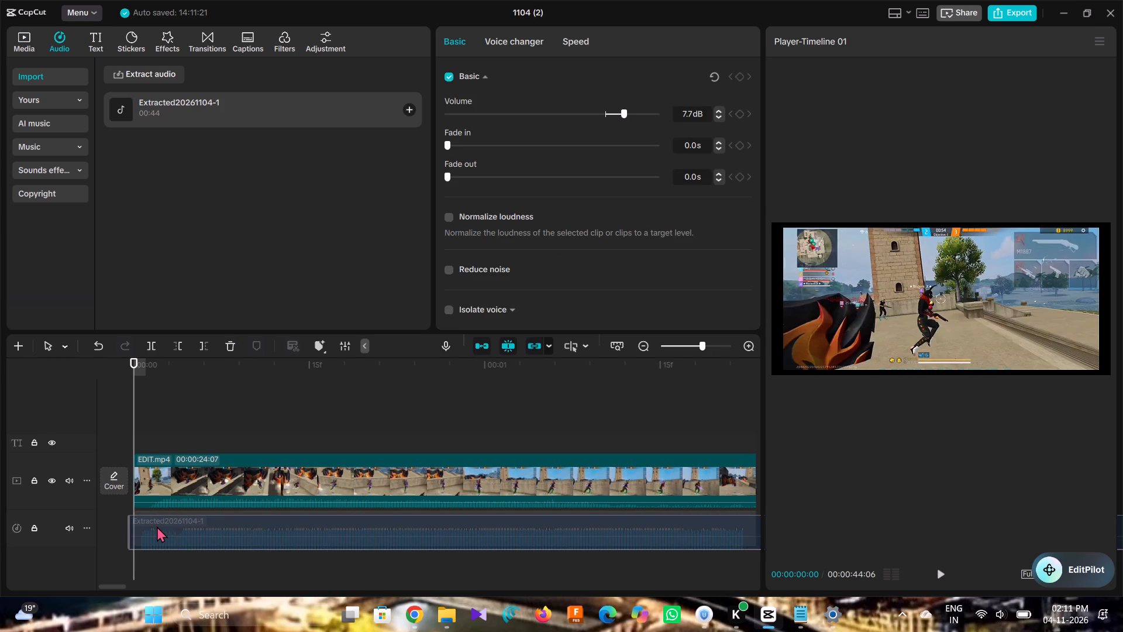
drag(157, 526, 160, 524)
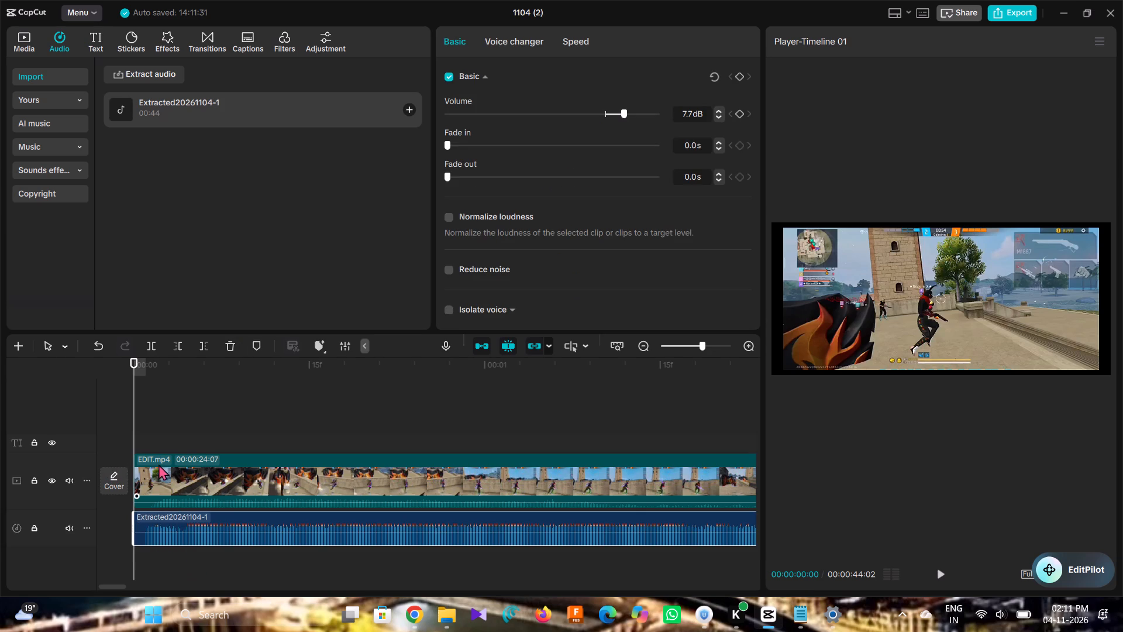
Play through the timeline from the start to check the extracted audio against the gameplay video.
key(space)
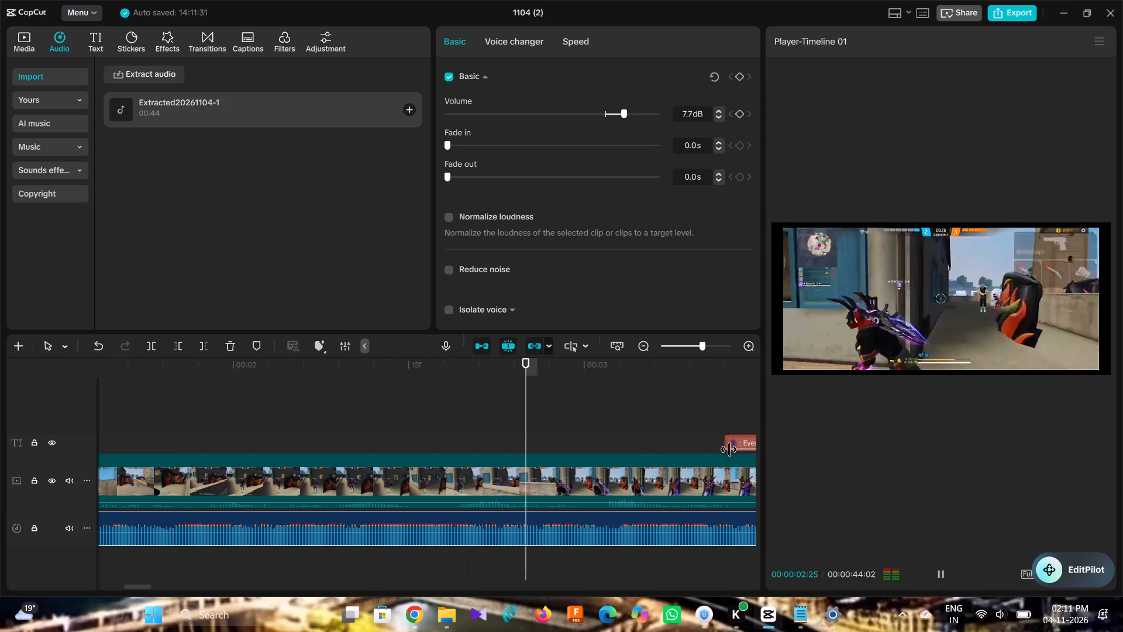
key(space)
key(space)
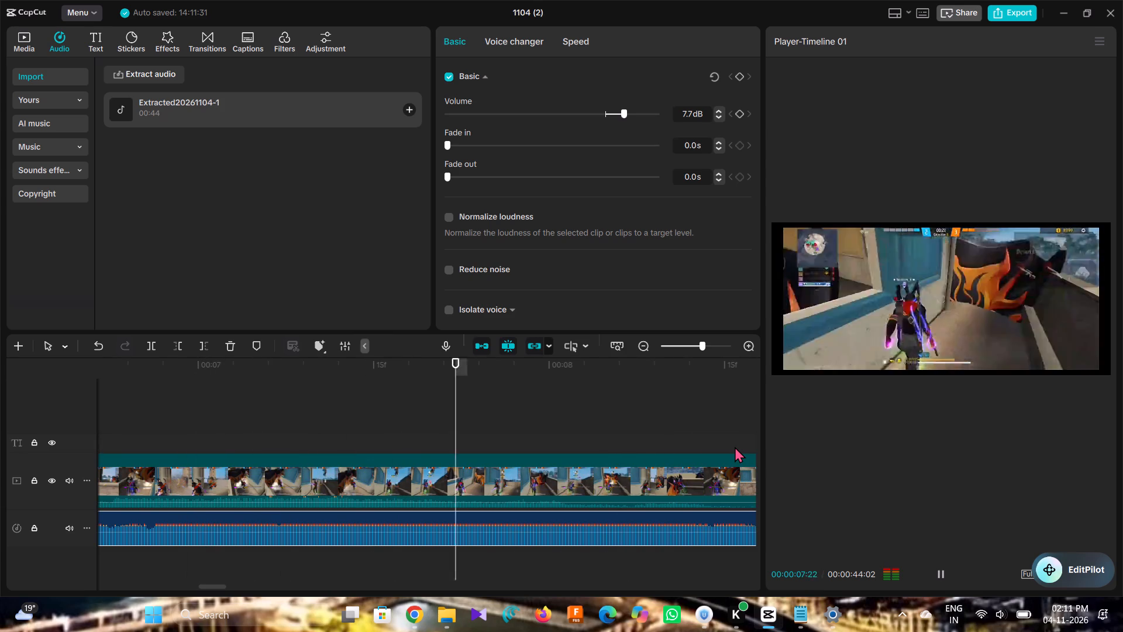
key(space)
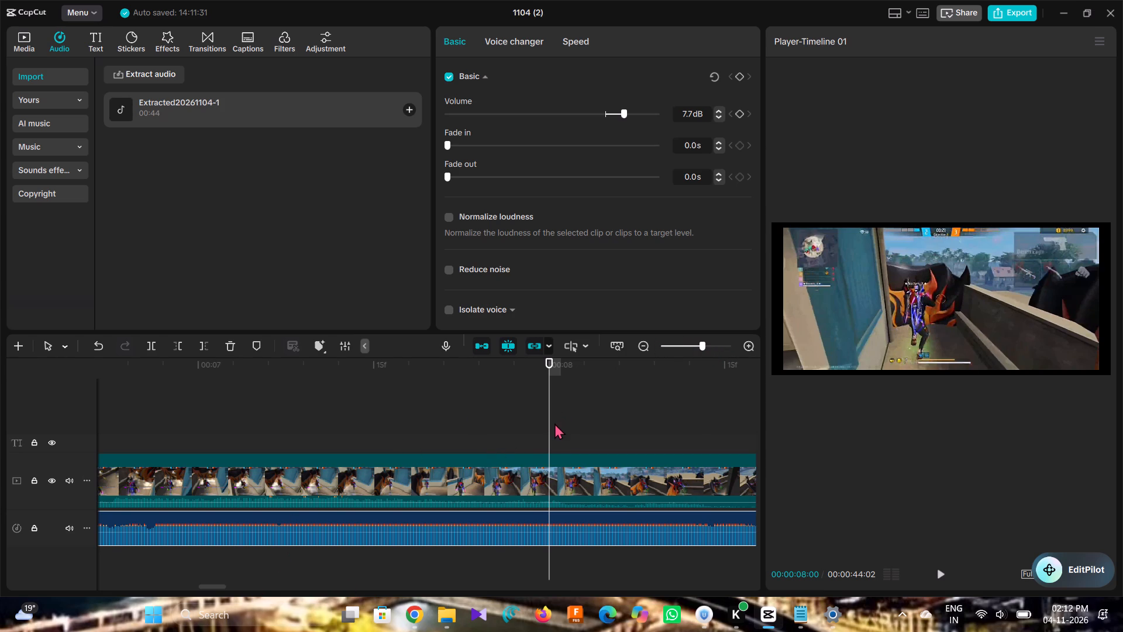
drag(547, 428, 369, 470)
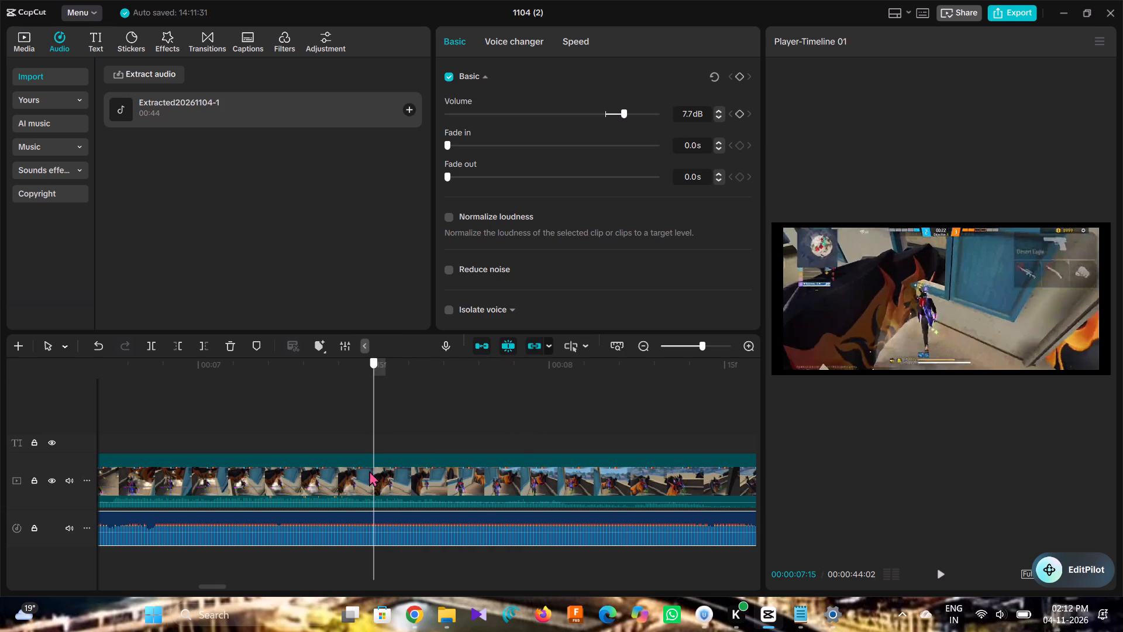
drag(369, 470, 319, 475)
key(space)
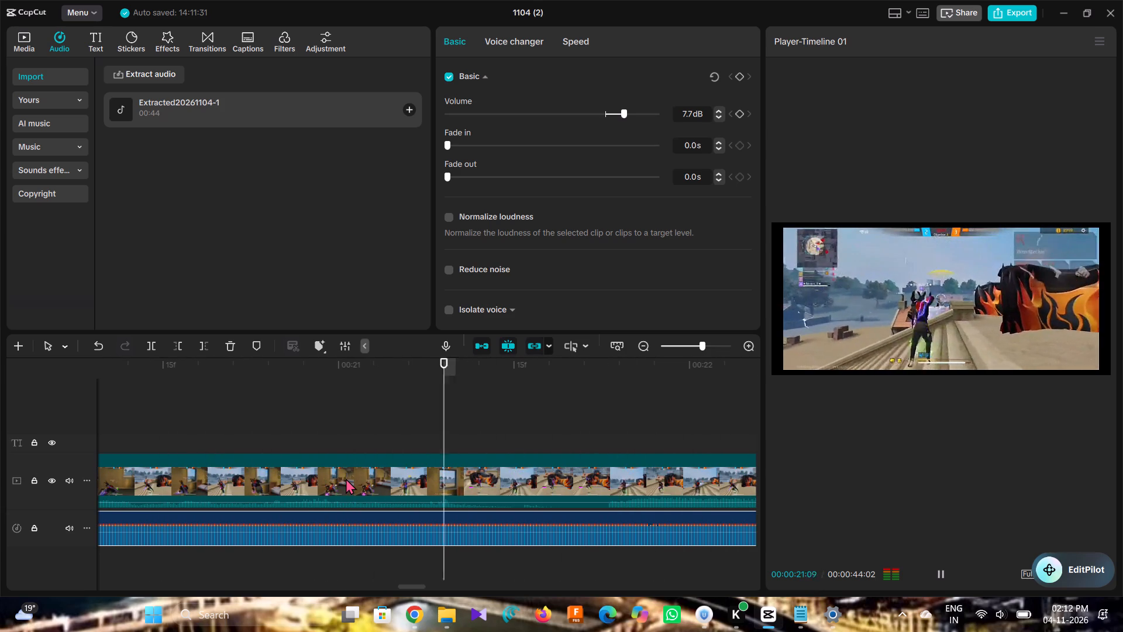
key(space)
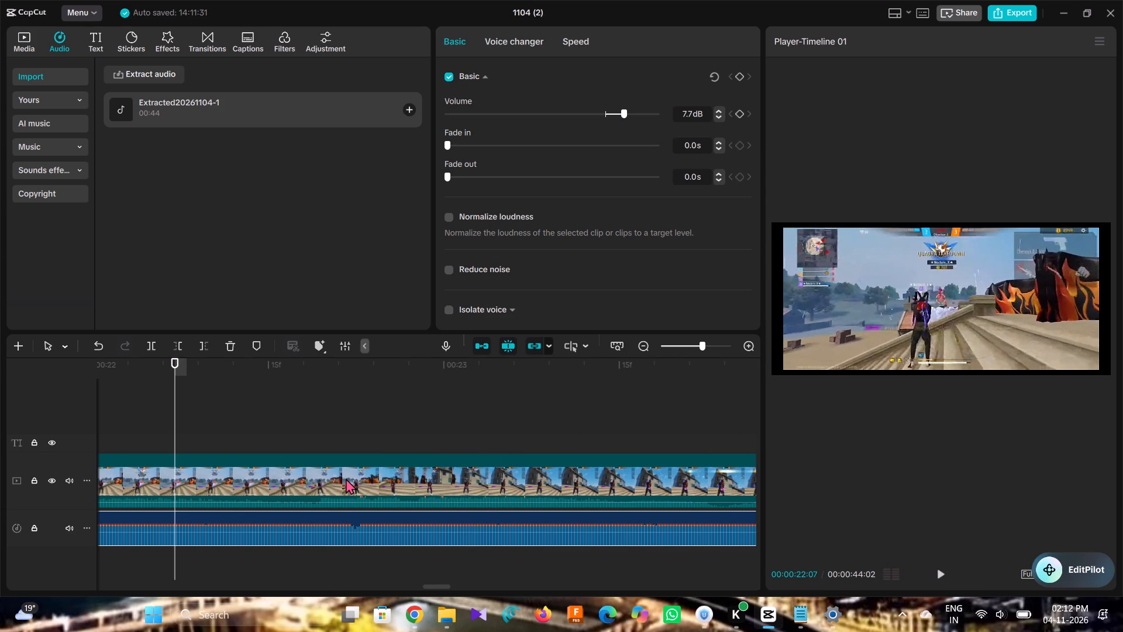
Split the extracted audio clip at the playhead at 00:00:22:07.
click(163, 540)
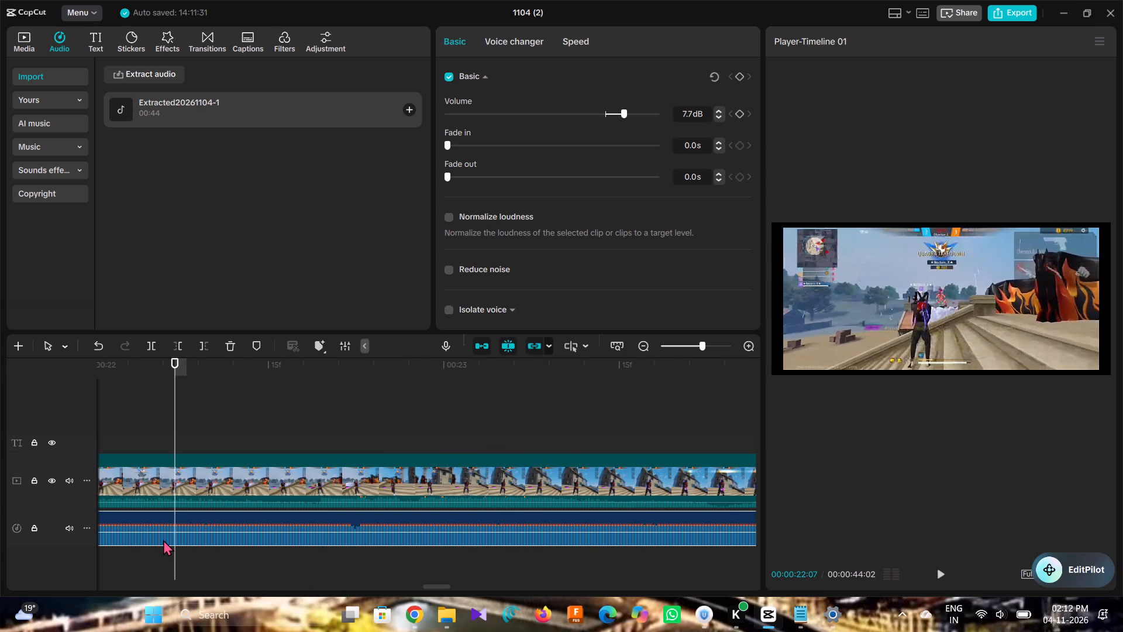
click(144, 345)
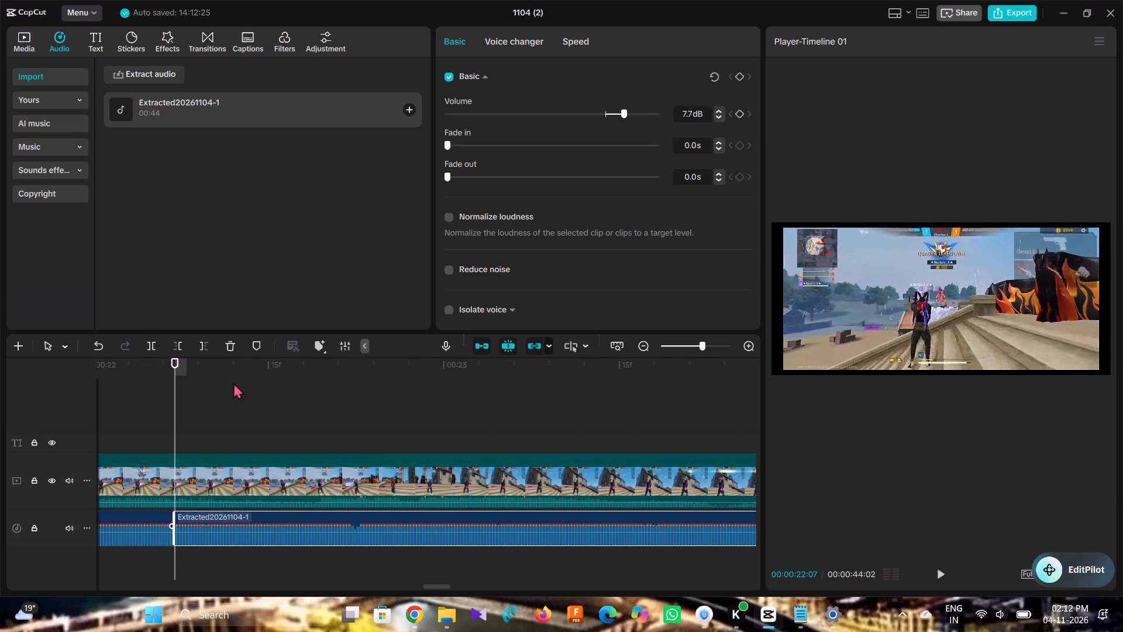
Delete both pieces of the split extracted audio from the timeline.
click(247, 411)
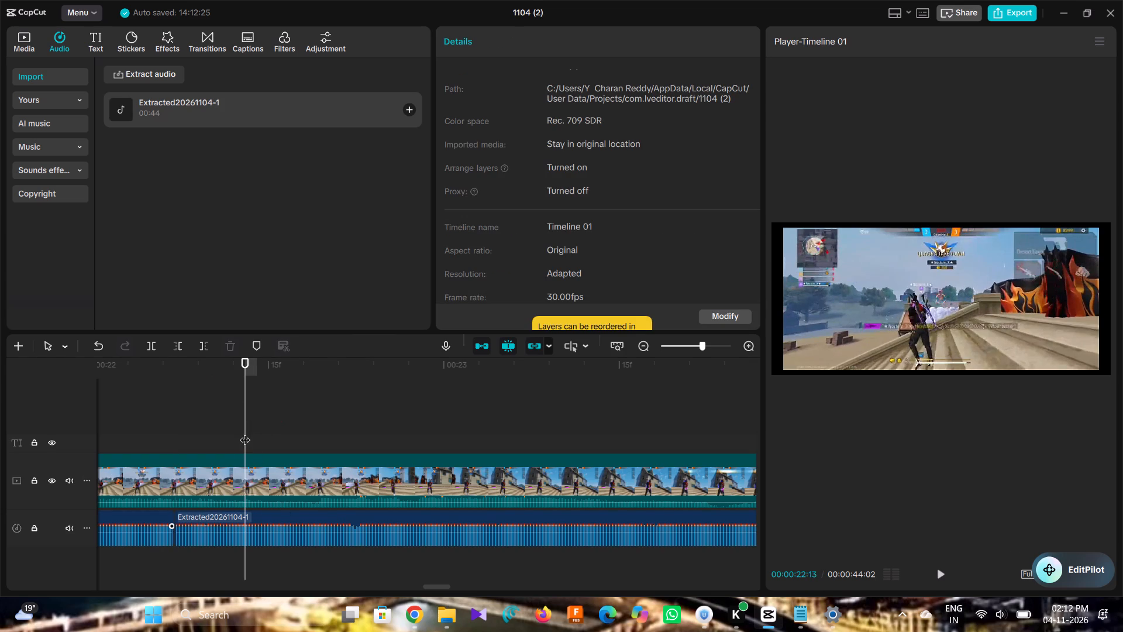
scroll(214, 459, right, 8)
click(278, 538)
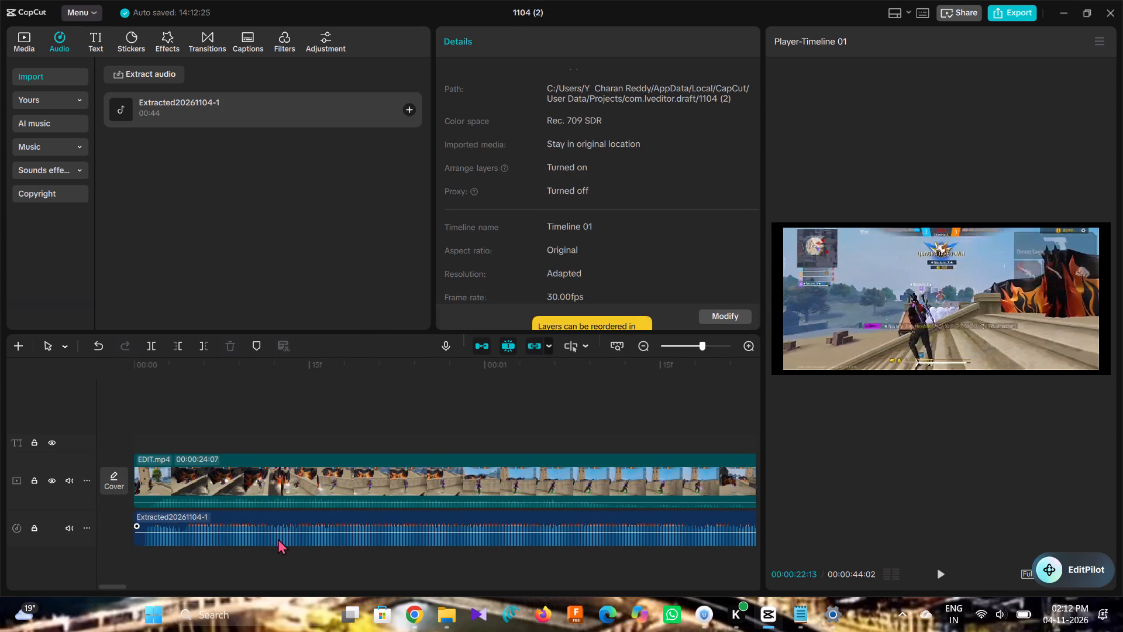
key(BackSpace)
scroll(278, 538, left, 5)
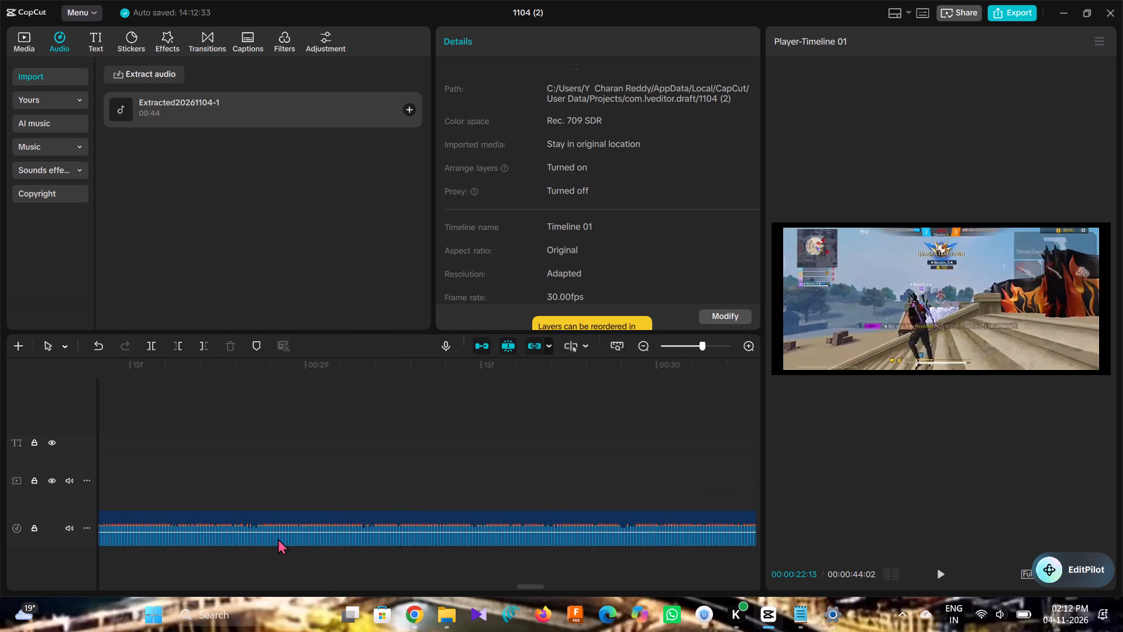
scroll(278, 538, left, 2)
click(309, 527)
key(BackSpace)
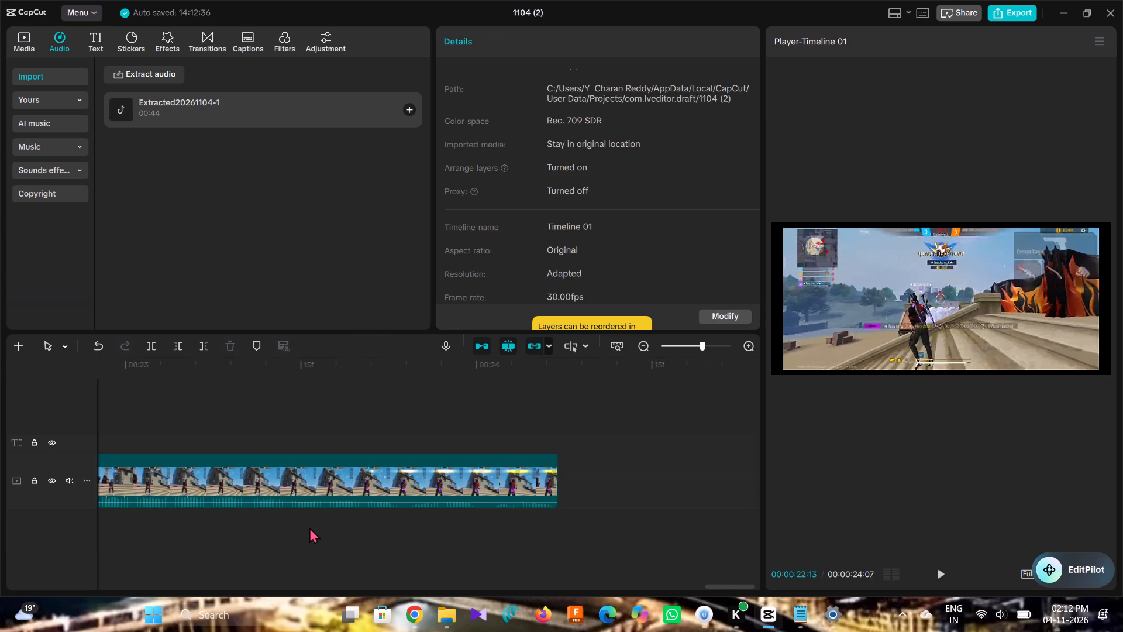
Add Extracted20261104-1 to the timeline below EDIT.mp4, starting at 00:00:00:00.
scroll(309, 527, right, 16)
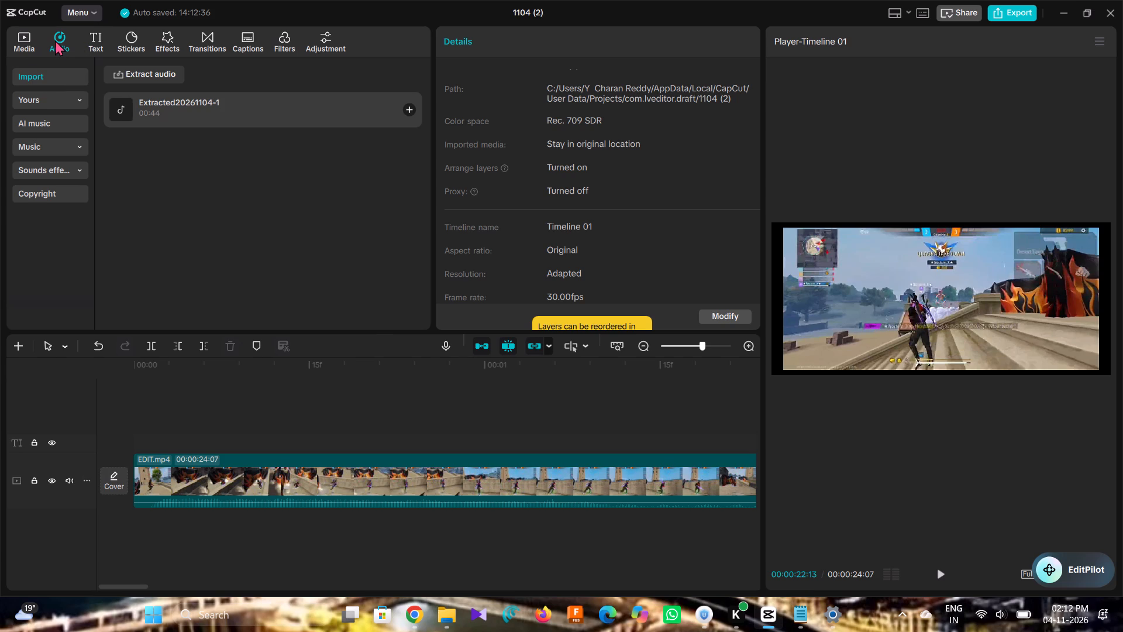
click(165, 105)
drag(160, 104, 132, 508)
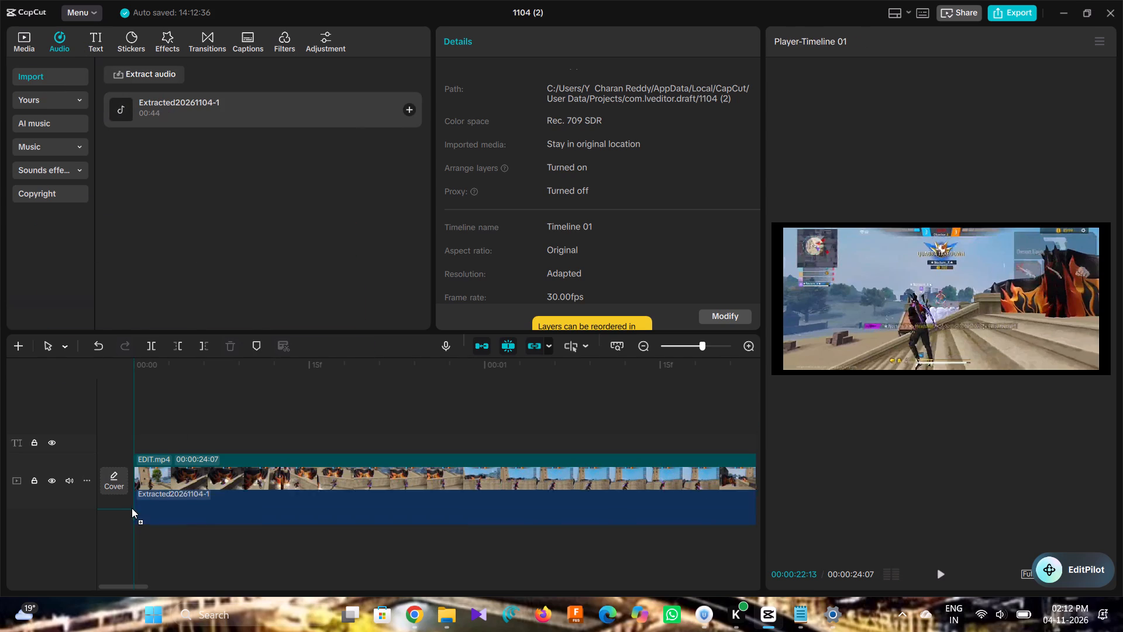
drag(132, 508, 127, 523)
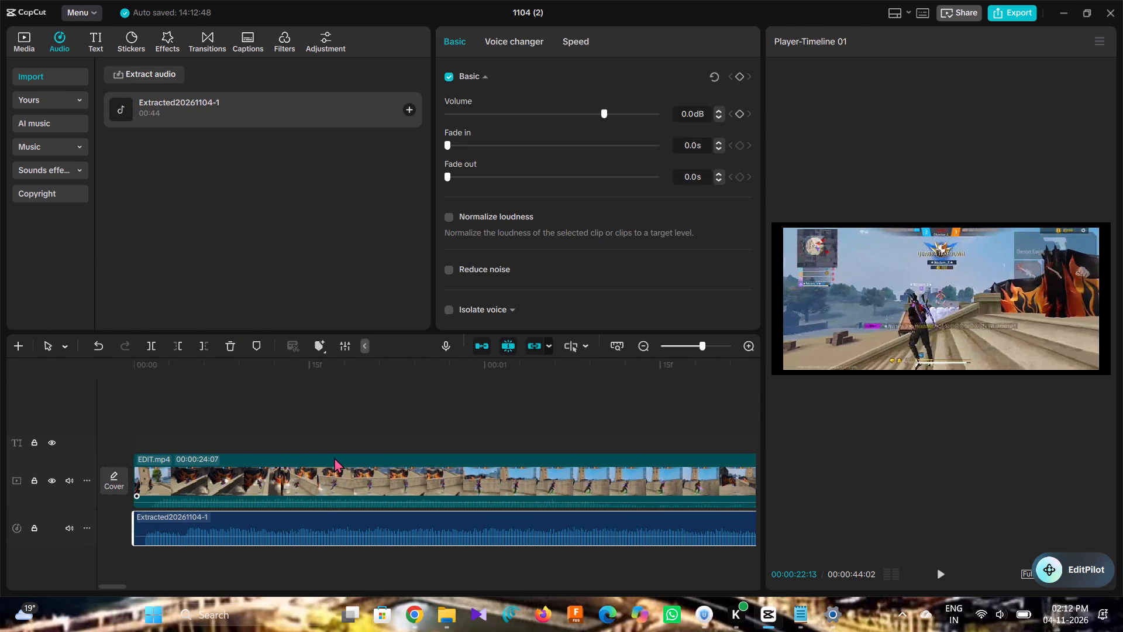
Play the timeline from 00:00:22:13 and look over the newly placed audio beyond the end of the video.
click(166, 477)
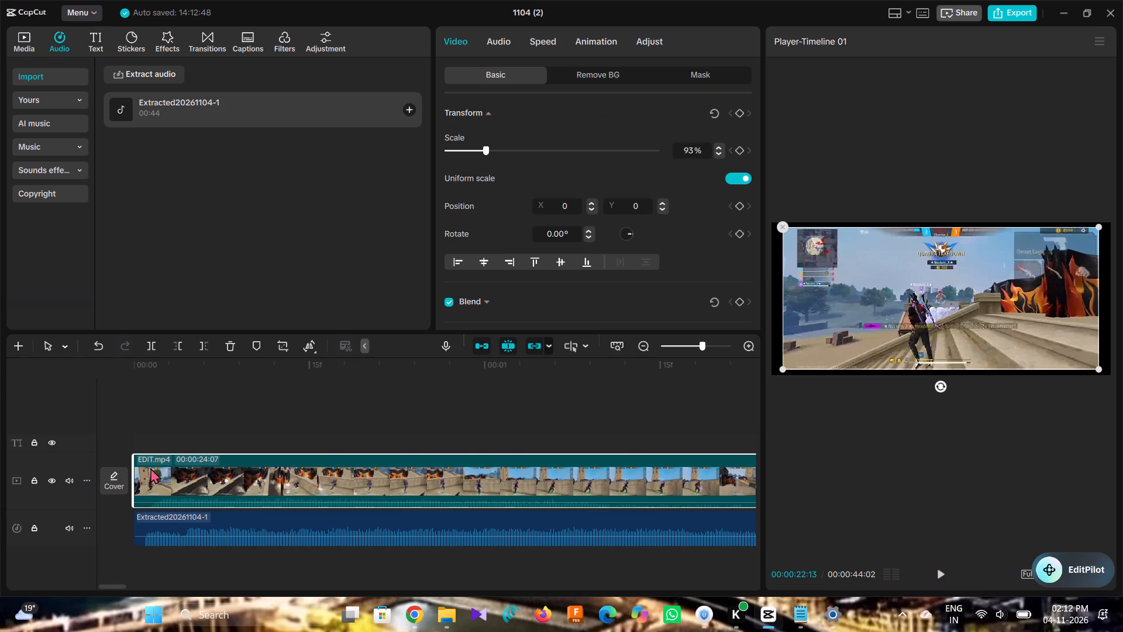
key(space)
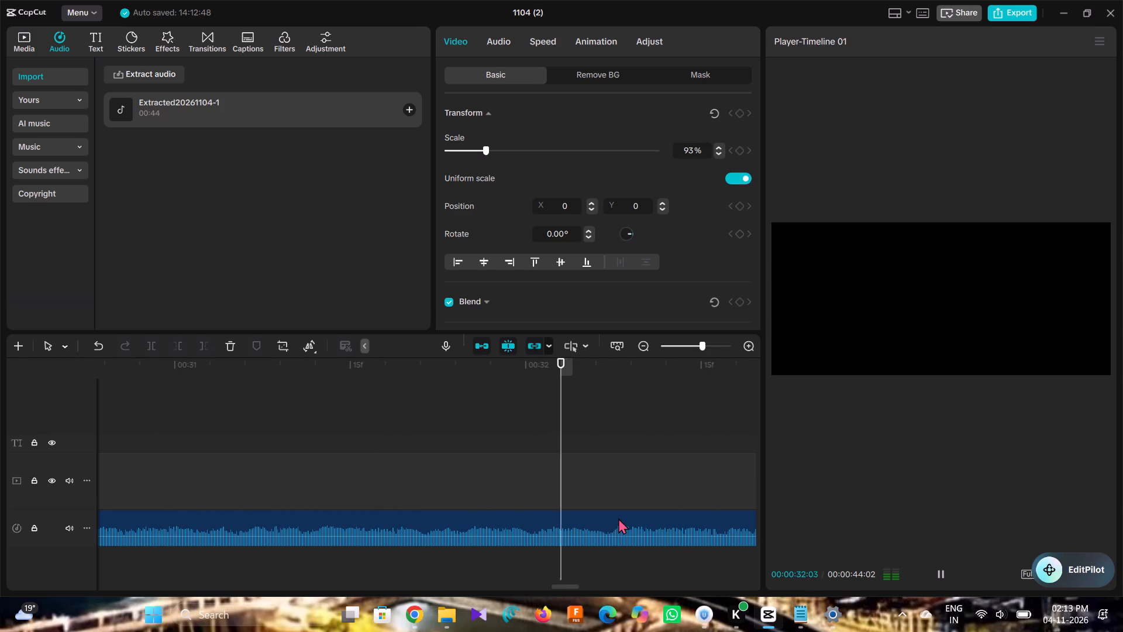
scroll(618, 518, left, 17)
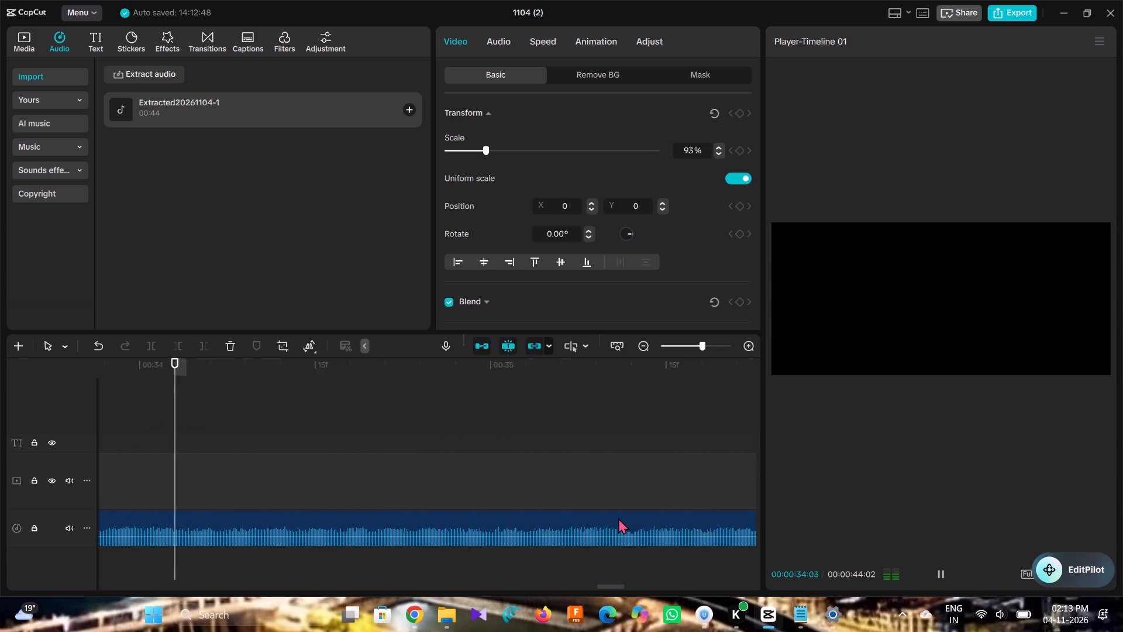
scroll(618, 518, left, 11)
scroll(618, 518, right, 20)
scroll(618, 518, right, 12)
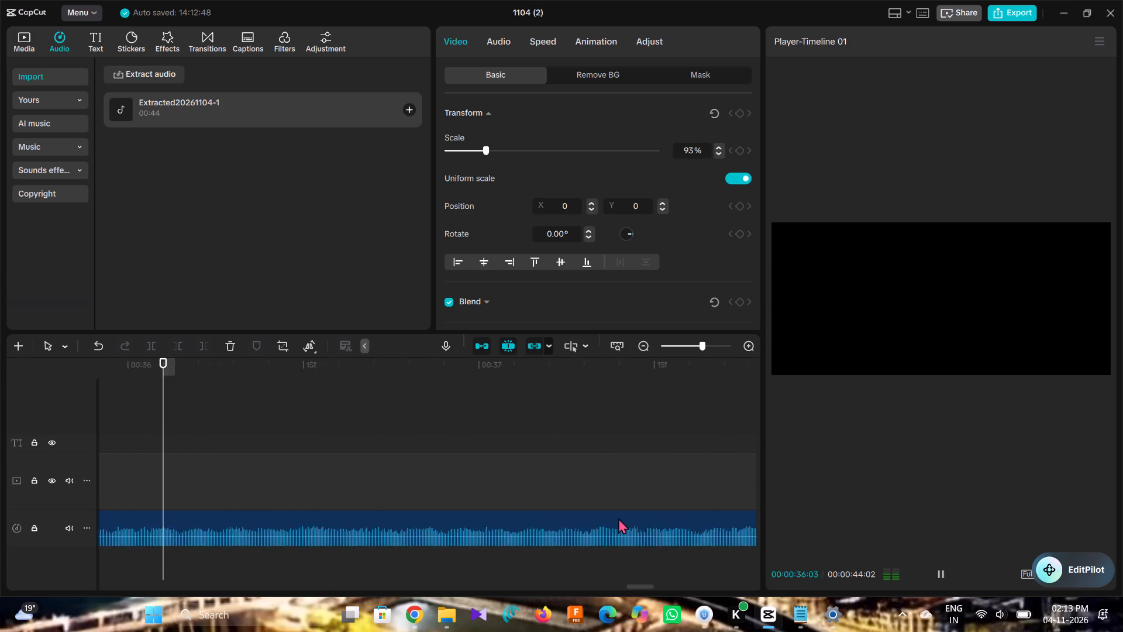
scroll(618, 518, right, 8)
scroll(366, 463, right, 20)
scroll(366, 463, right, 20)
scroll(366, 463, right, 6)
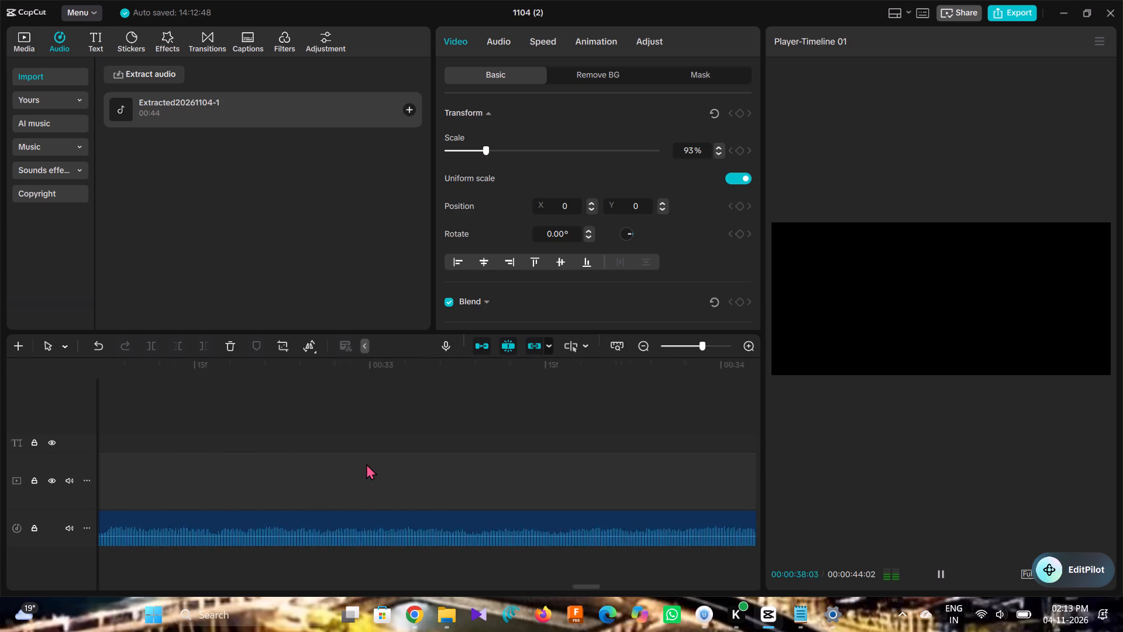
scroll(366, 463, right, 20)
scroll(366, 463, right, 20)
scroll(366, 463, right, 20)
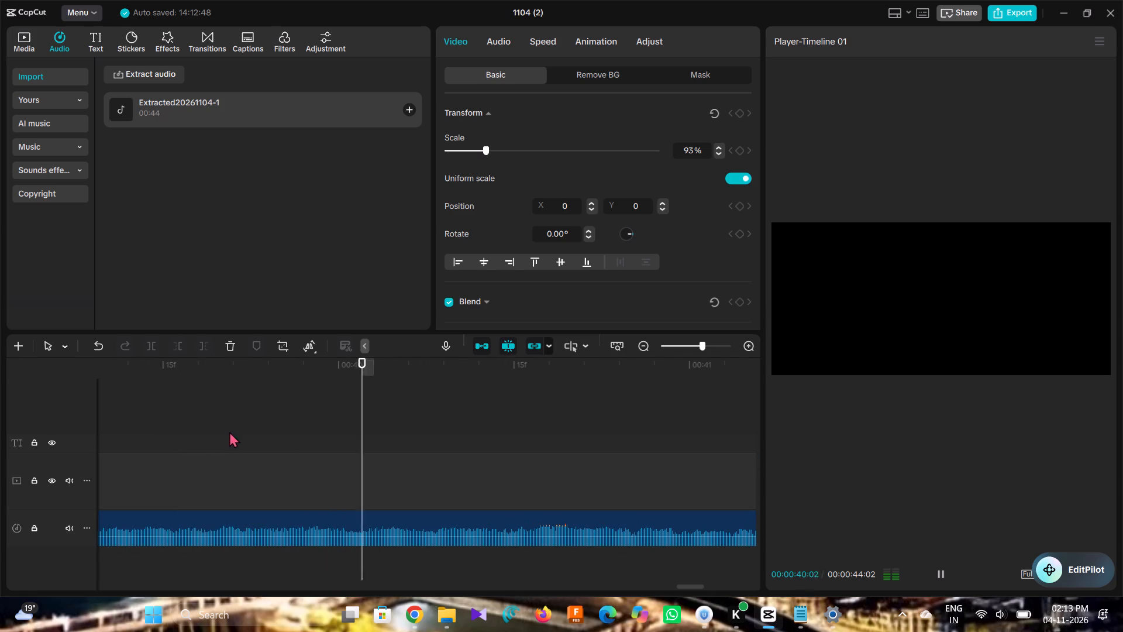
click(494, 468)
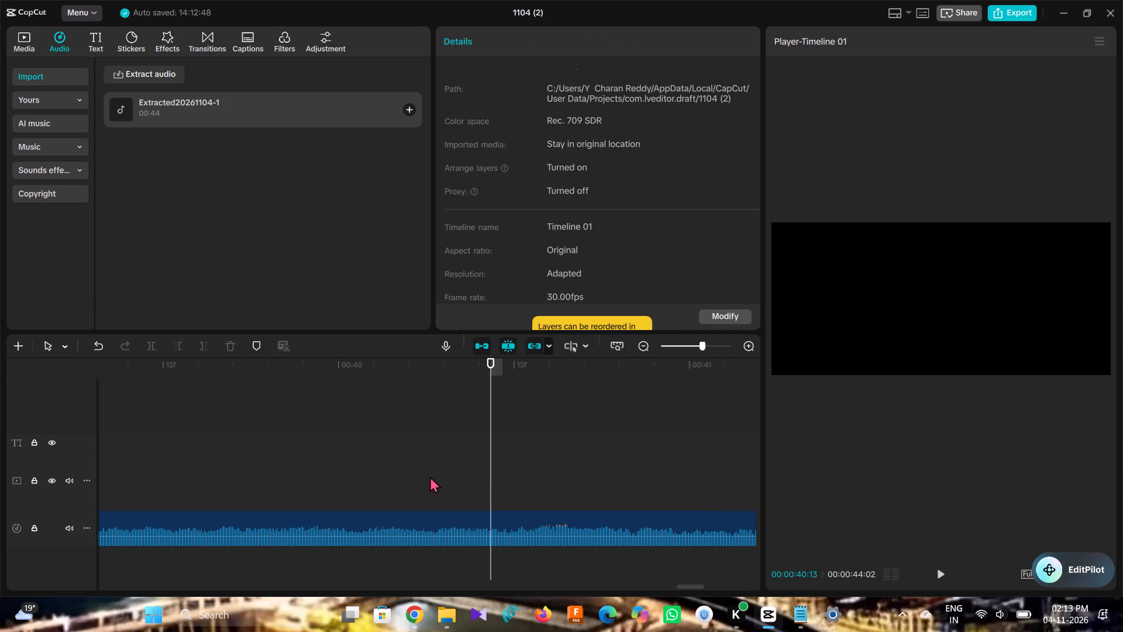
Return the playhead to the start of the timeline at 00:00:00:00.
scroll(430, 476, right, 16)
click(163, 407)
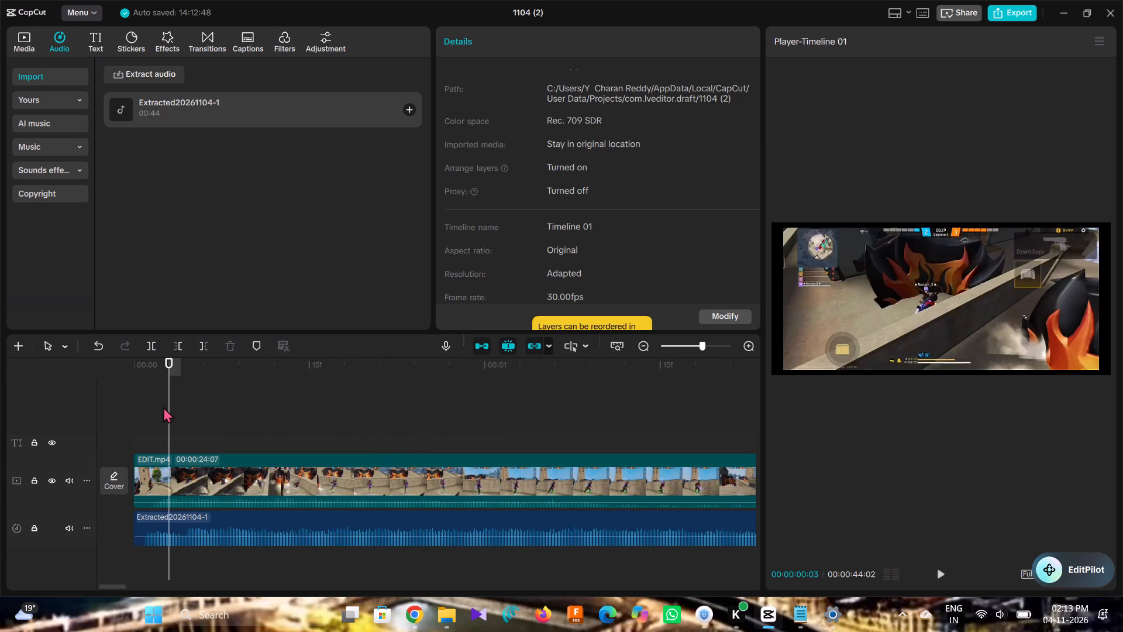
drag(168, 424, 130, 433)
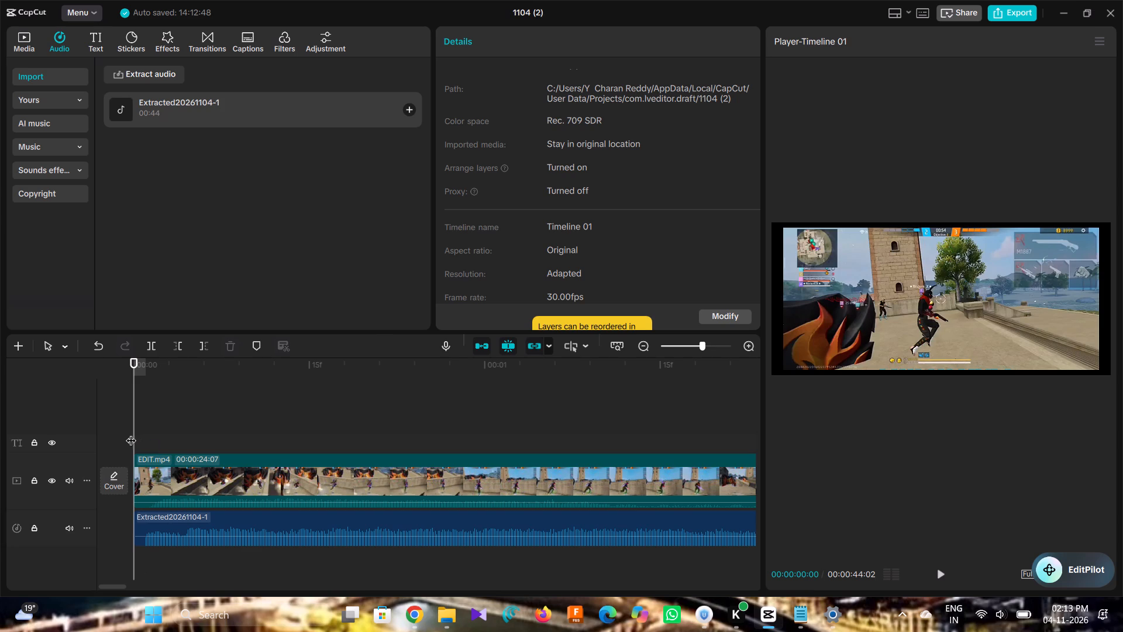
click(715, 344)
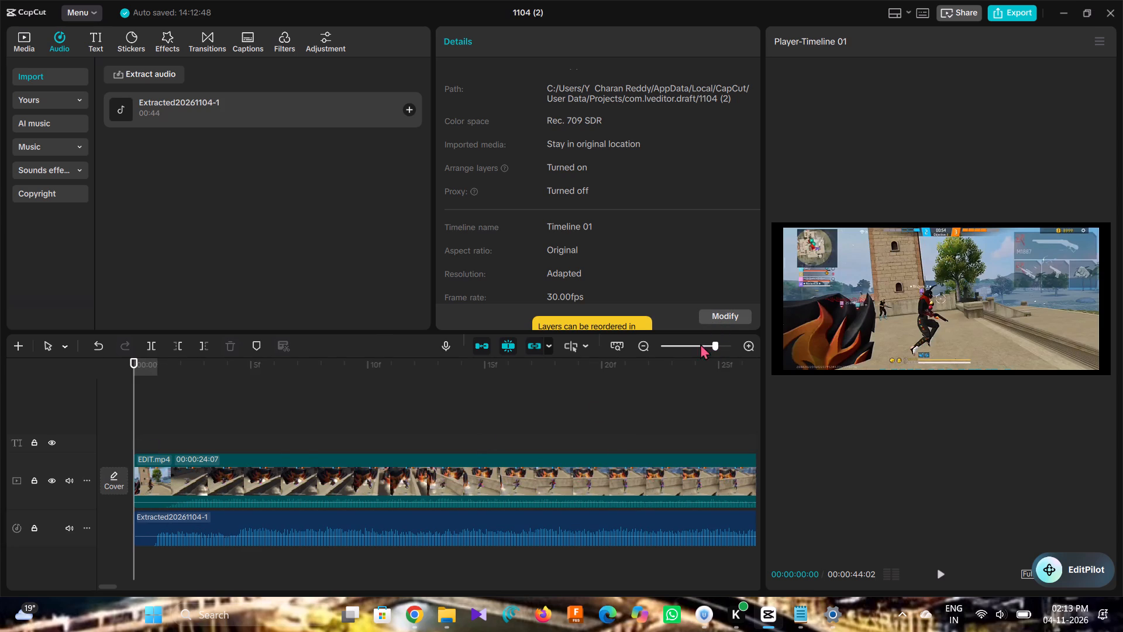
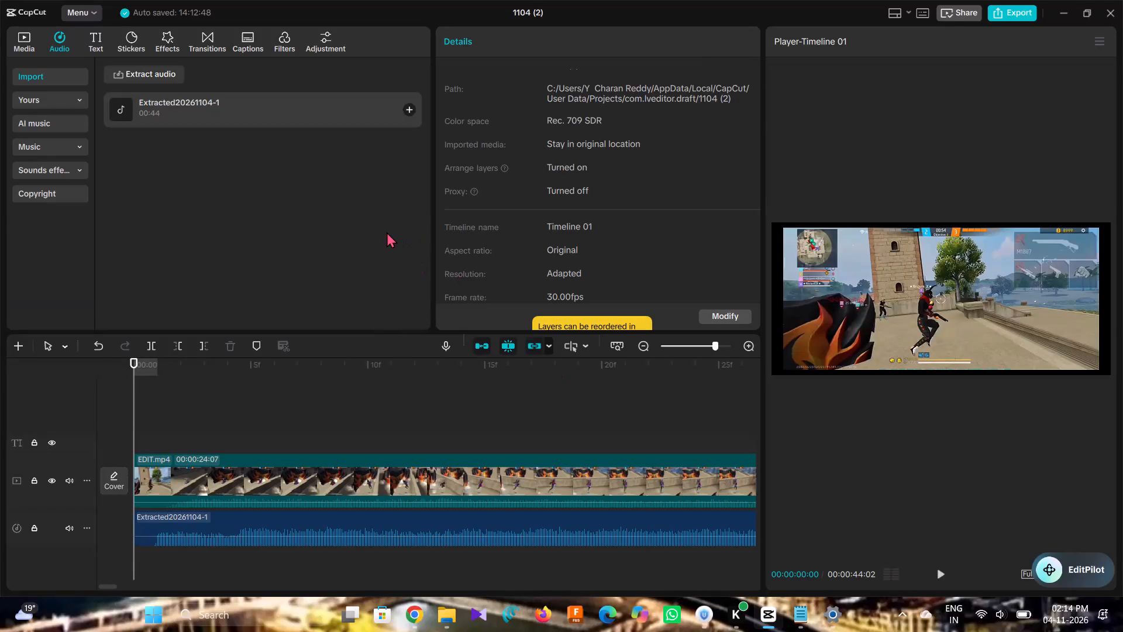
Play the timeline from the start up to 00:00:03:20 and split EDIT.mp4 at that point.
key(space)
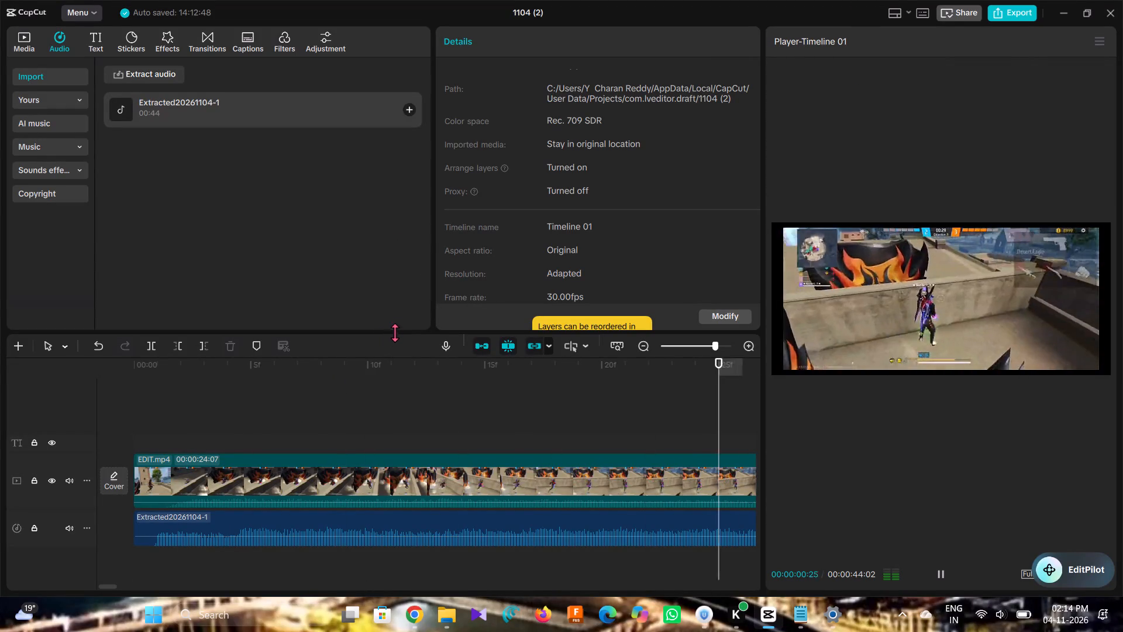
key(space)
key(space)
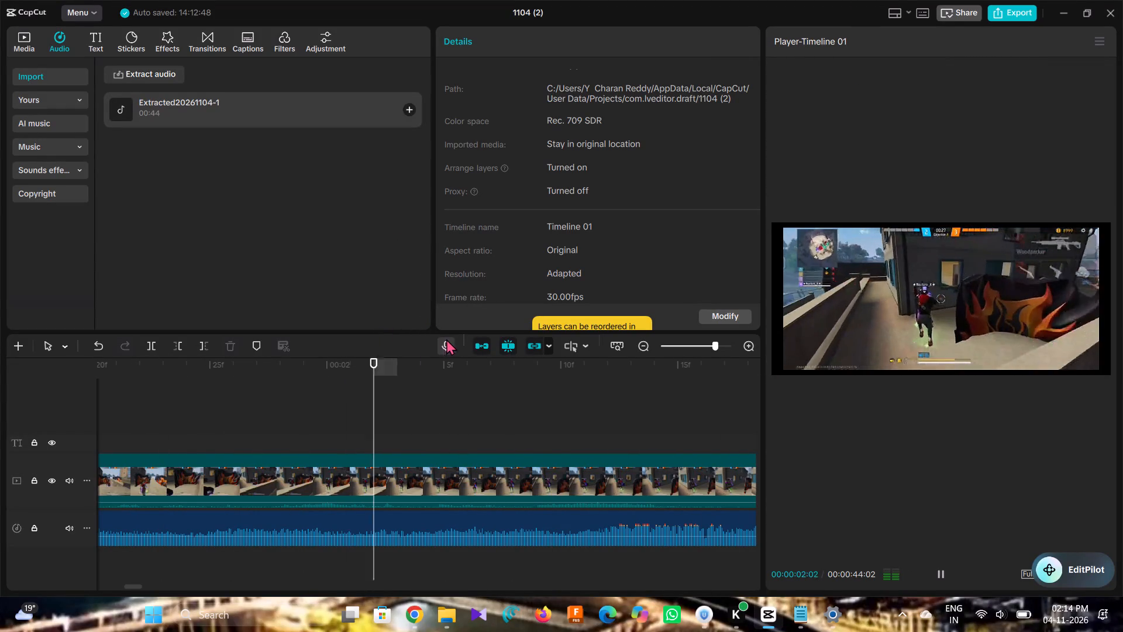
key(space)
key(space)
key(space)
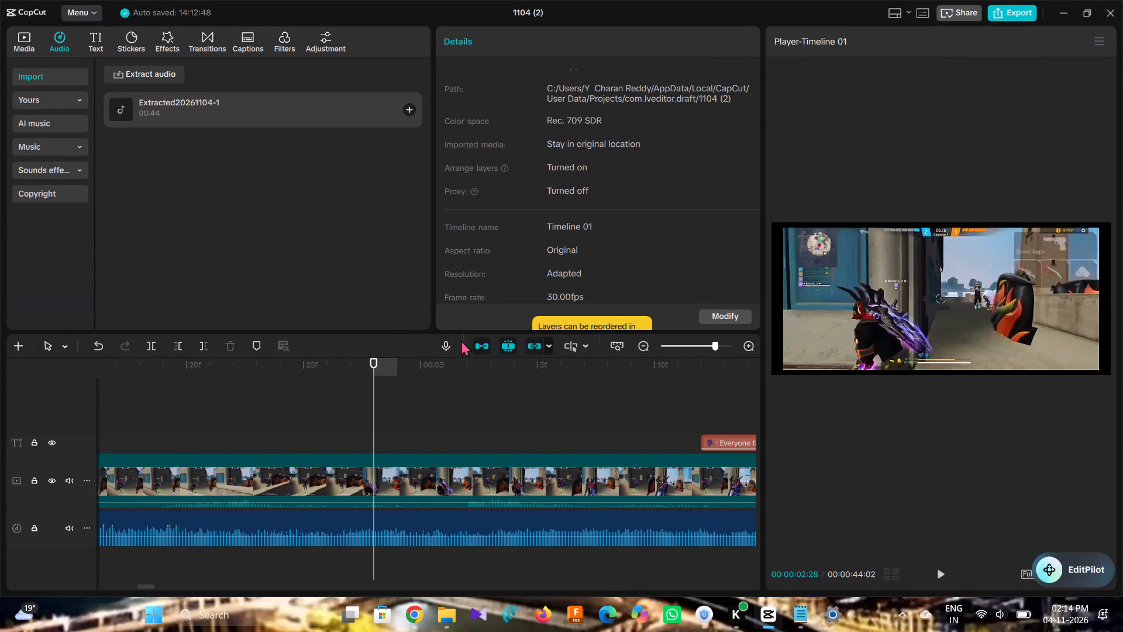
key(space)
key(space)
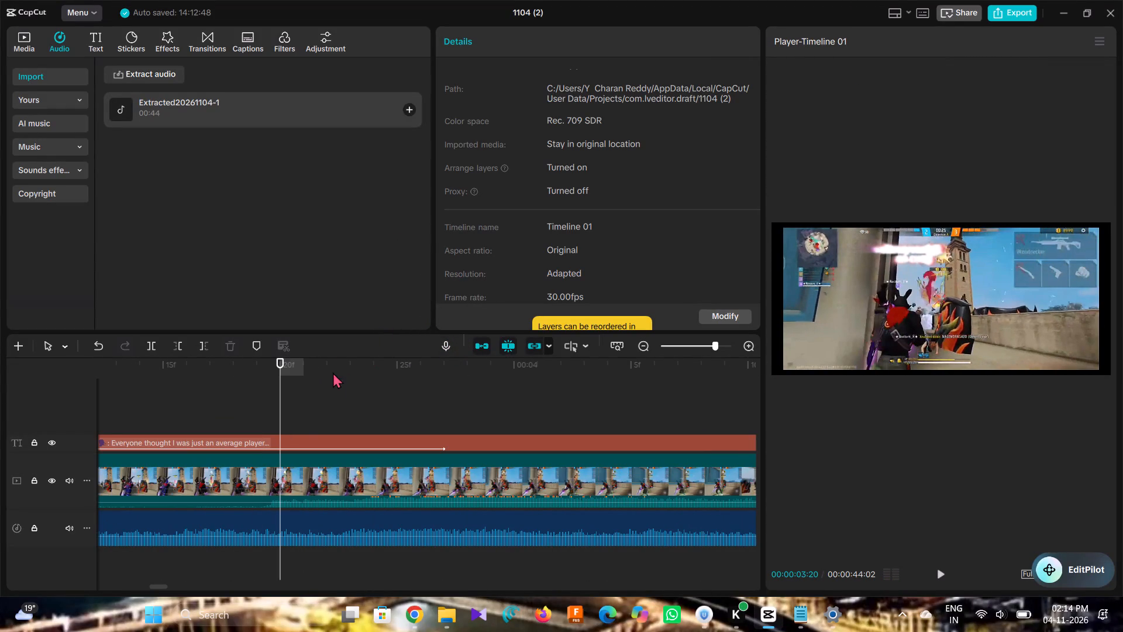
click(147, 344)
Split the extracted audio at 00:00:03:20 and delete the part before the cut.
click(188, 516)
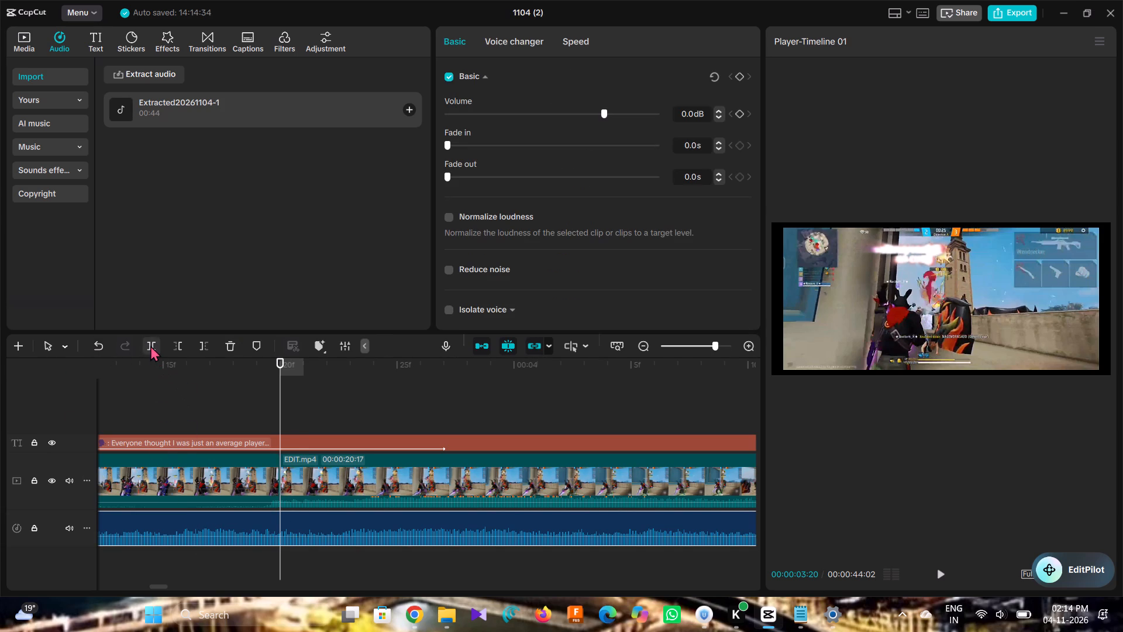
click(149, 345)
click(202, 525)
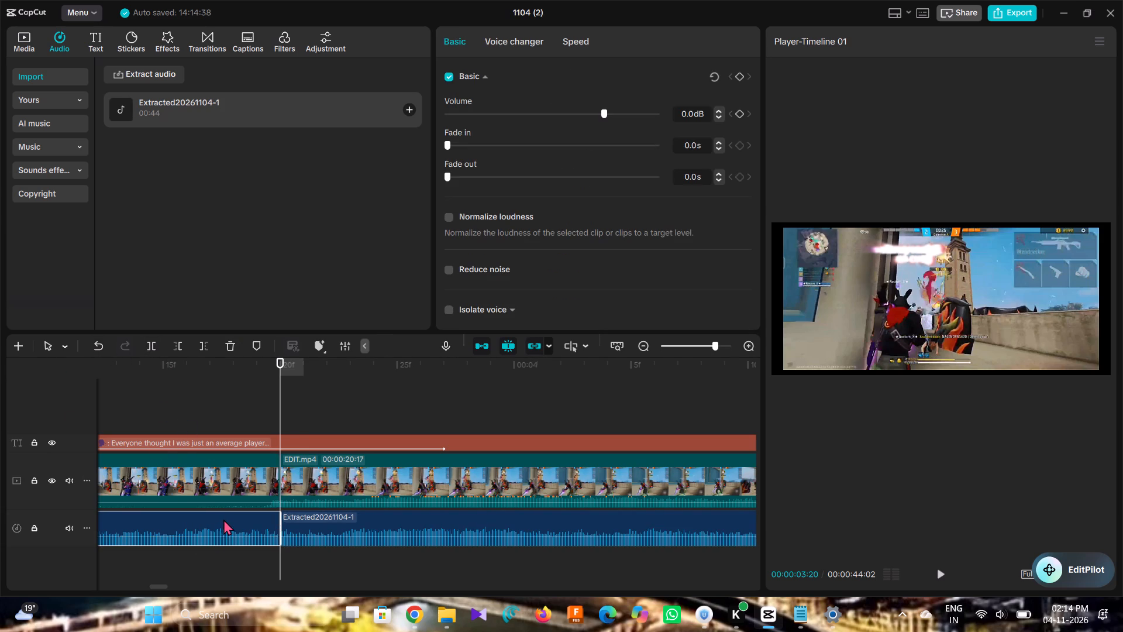
key(BackSpace)
Move the remaining extracted audio clip to the start of the timeline at 00:00:00:00.
drag(301, 525, 278, 524)
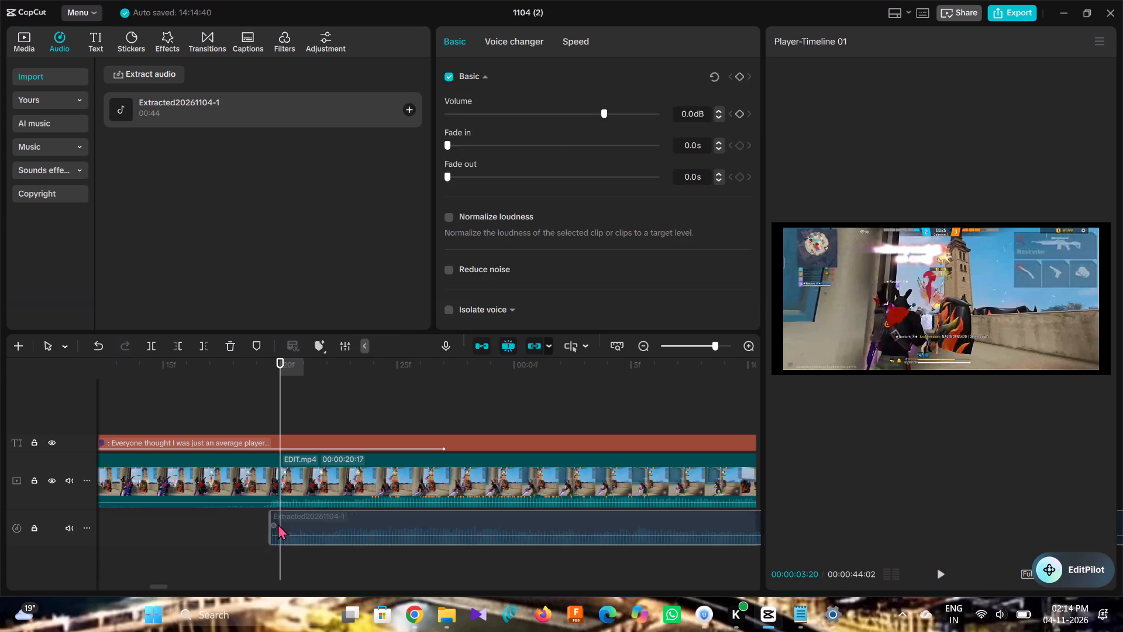
drag(278, 524, 92, 535)
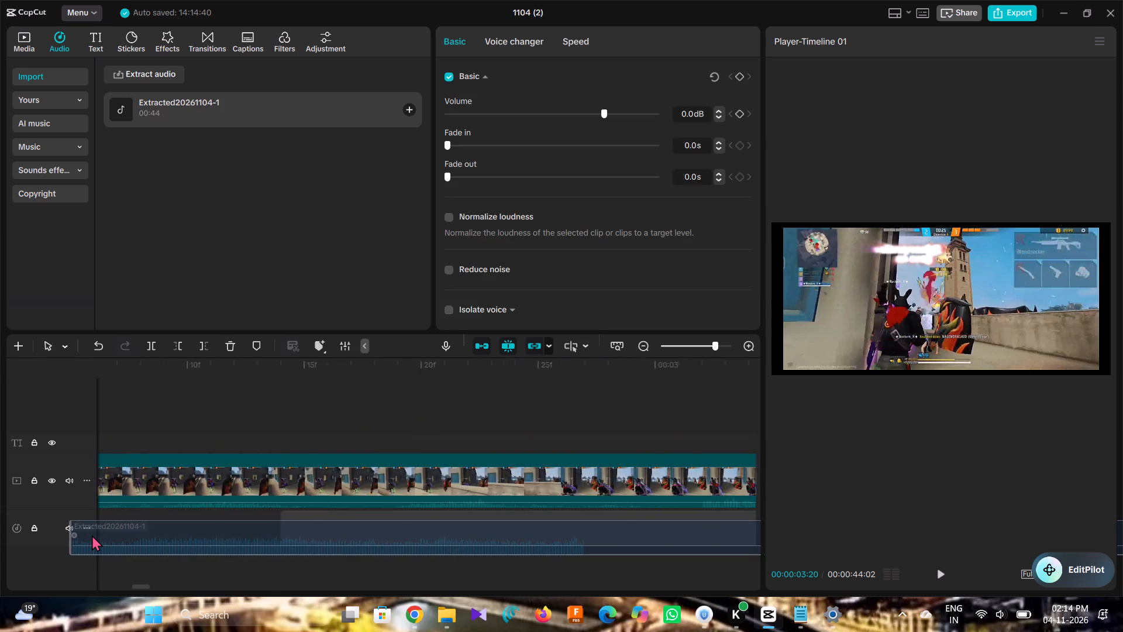
drag(92, 535, 147, 533)
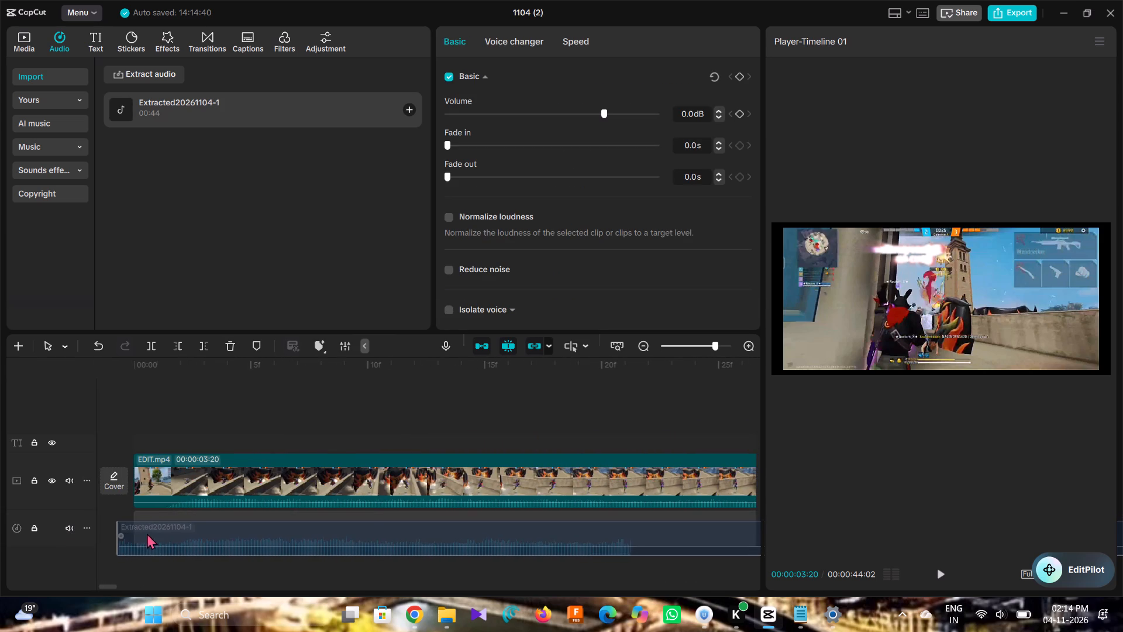
drag(147, 533, 157, 526)
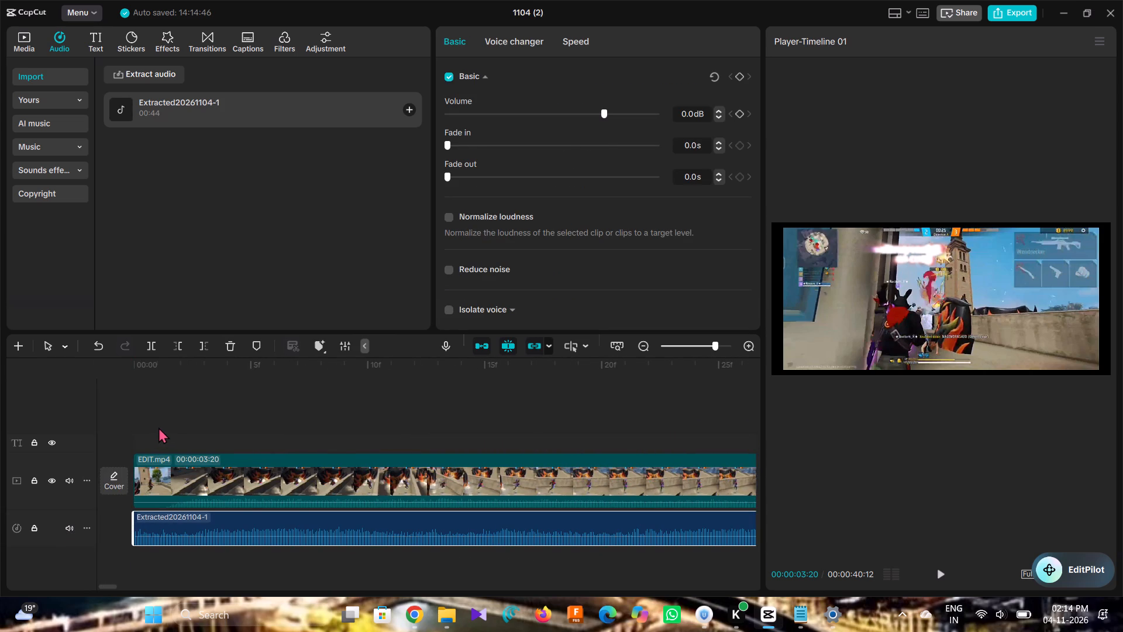
Play the timeline from the start to 00:00:22:11 to check the moved audio against the video.
click(142, 427)
key(space)
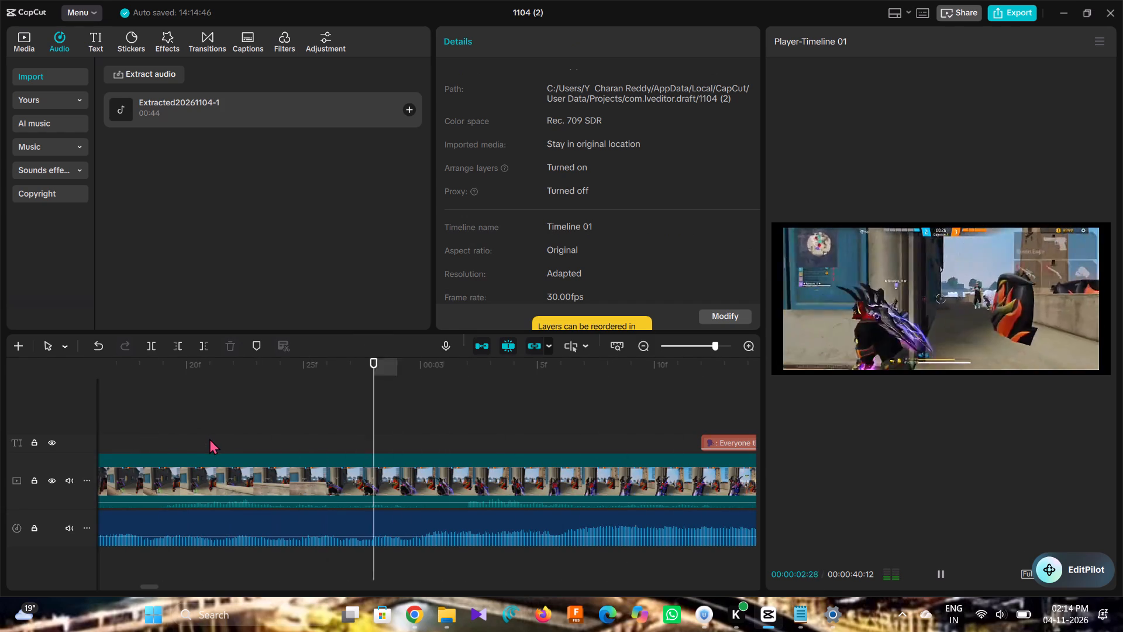
key(space)
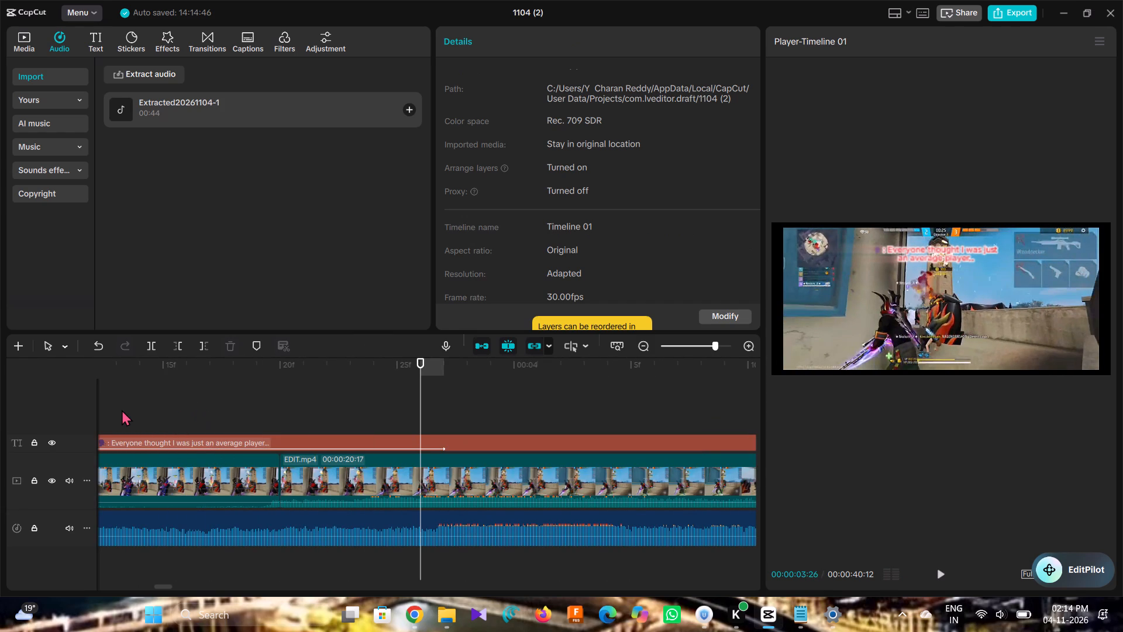
key(space)
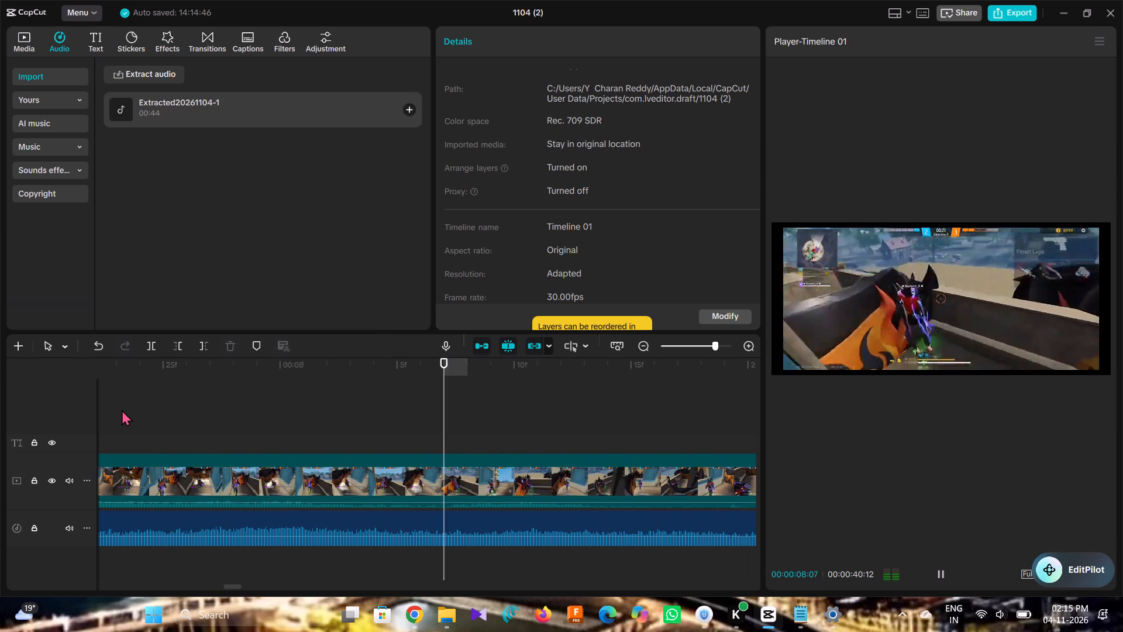
key(space)
key(space)
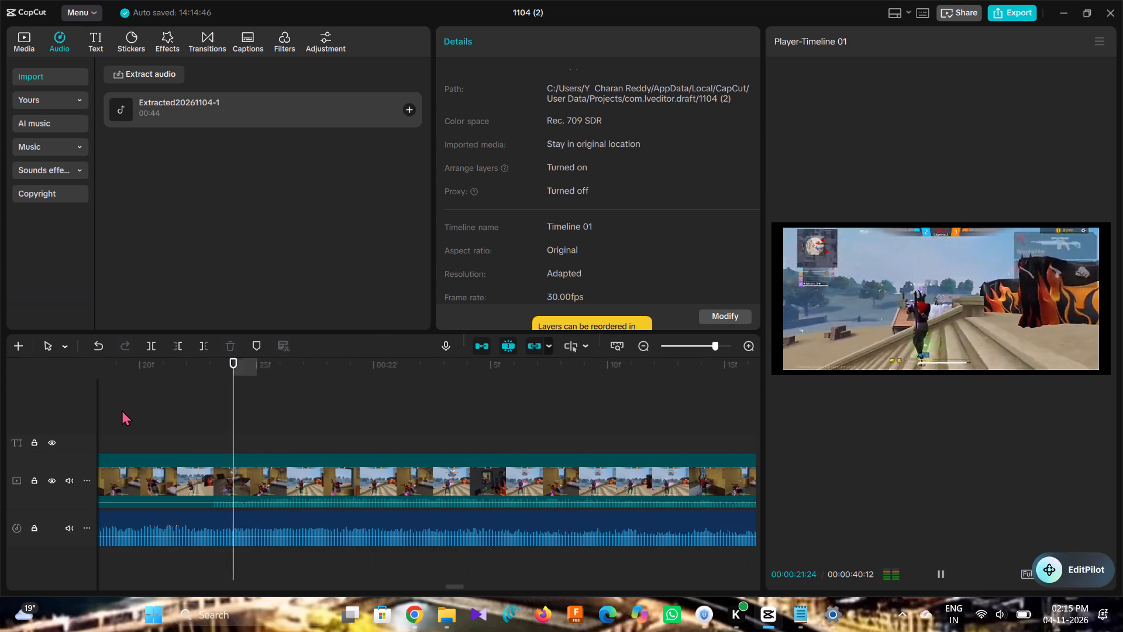
key(space)
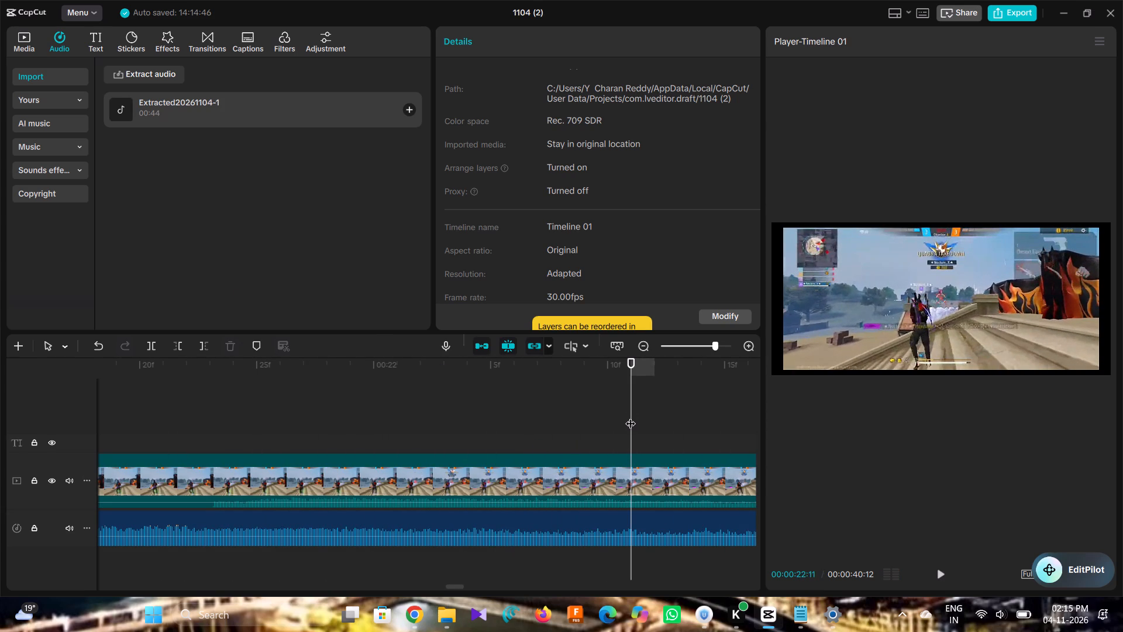
Find the moment at 00:00:16:06 in the indoor scene and split EDIT.mp4 there.
drag(631, 416, 376, 472)
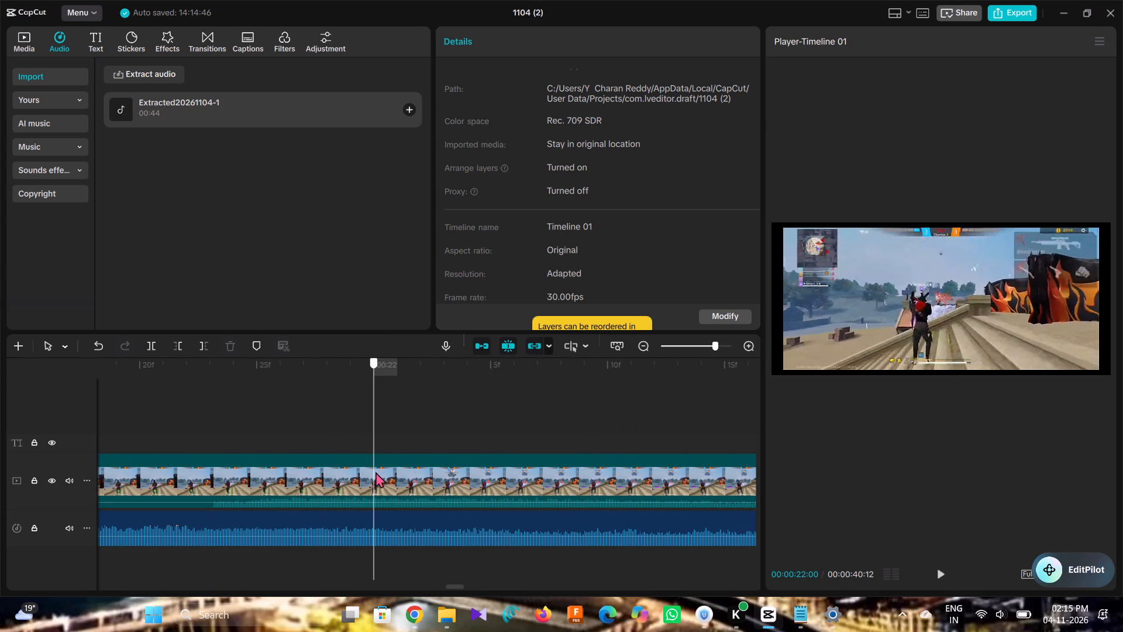
drag(376, 472, 302, 474)
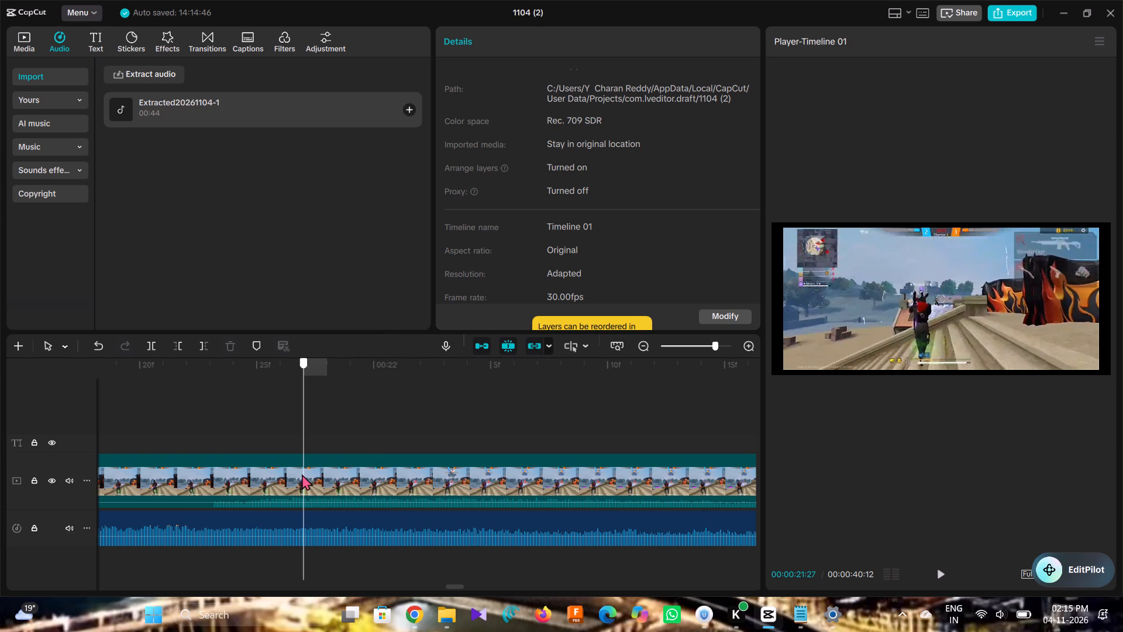
drag(302, 474, 0, 486)
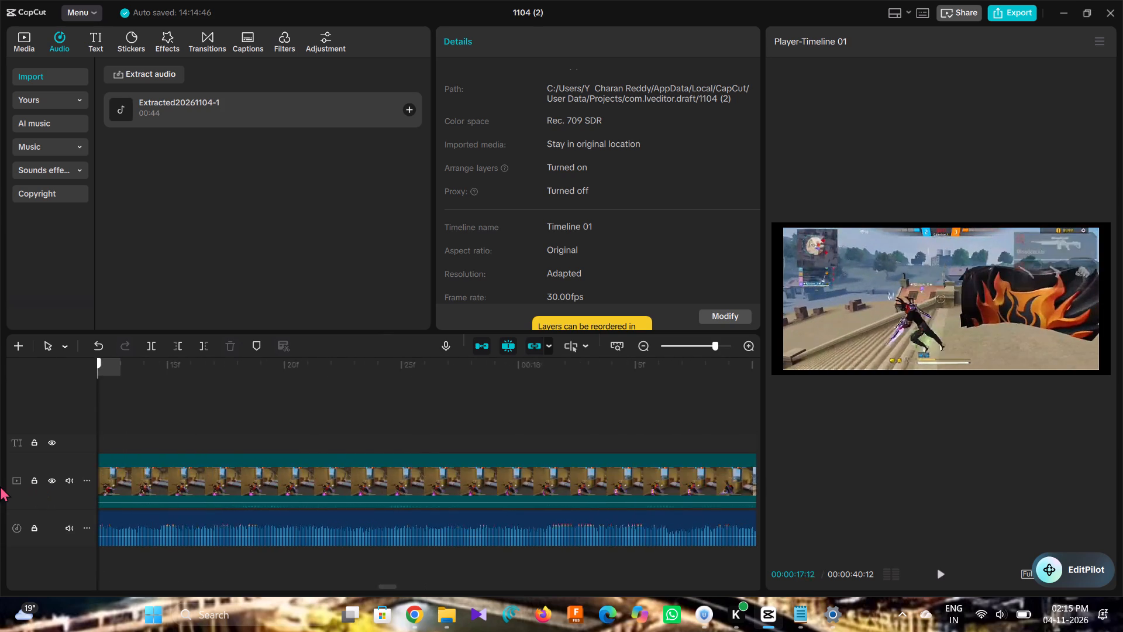
drag(0, 486, 371, 496)
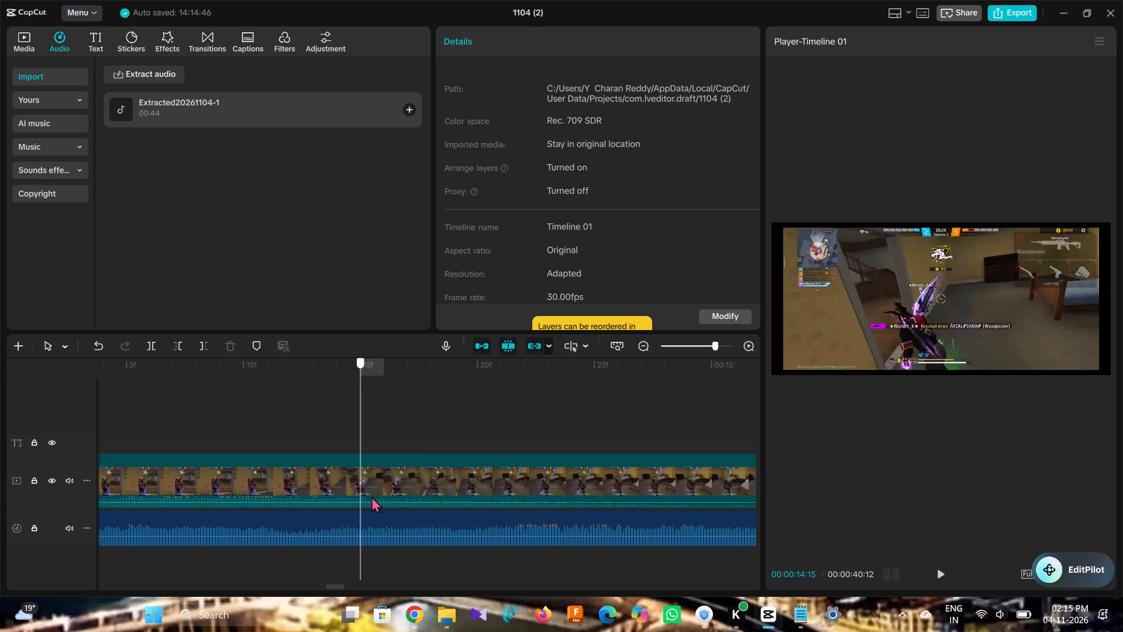
drag(371, 496, 697, 515)
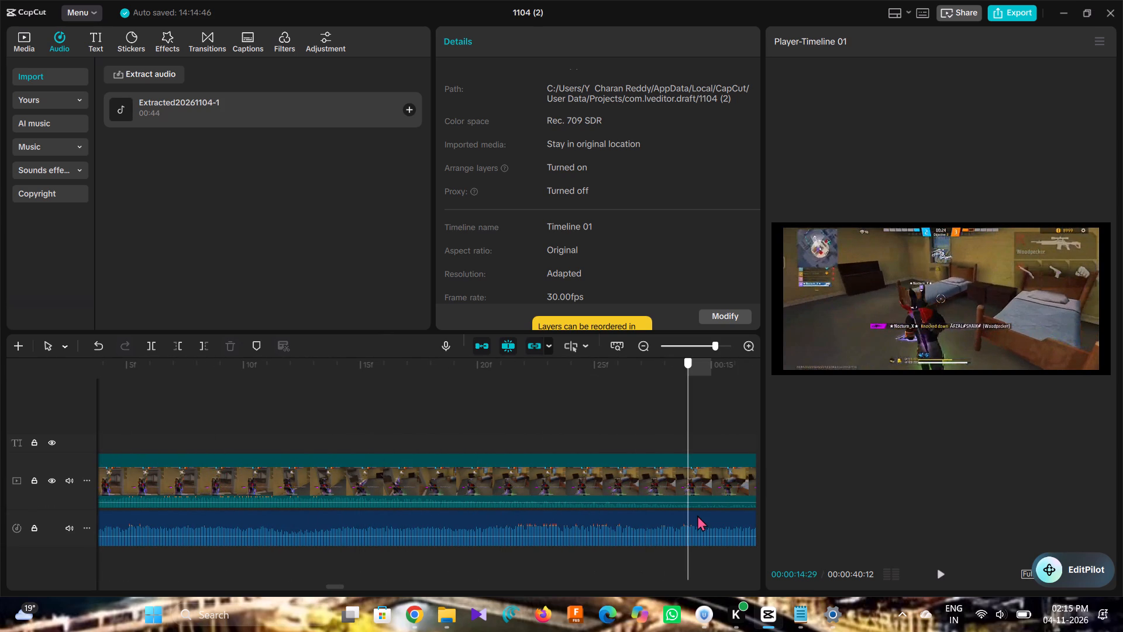
drag(697, 515, 763, 517)
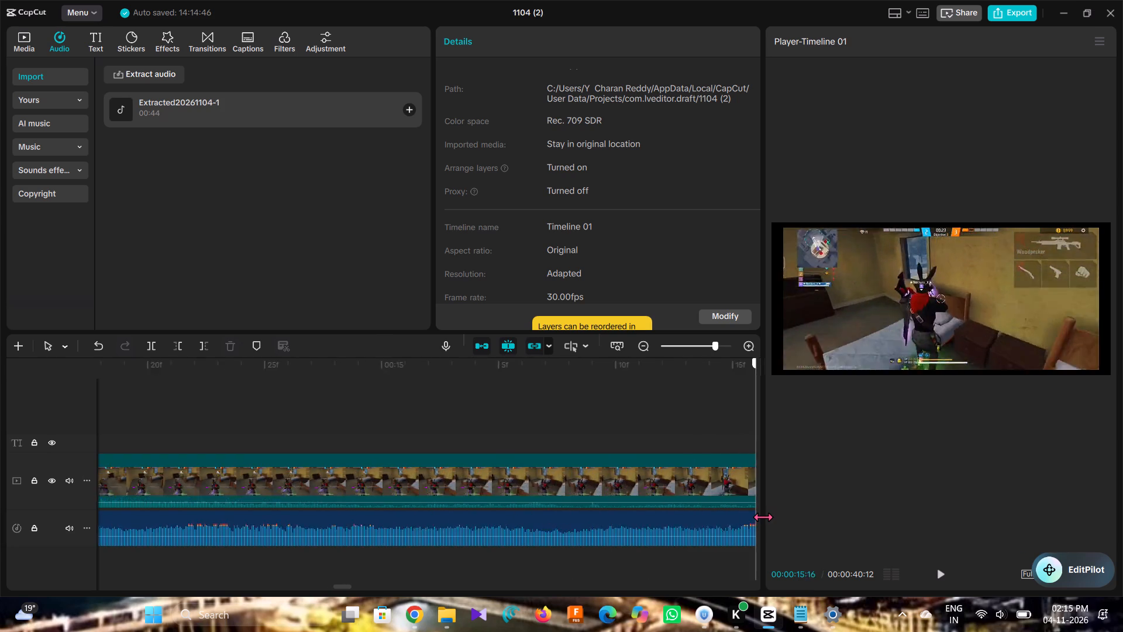
drag(763, 517, 742, 518)
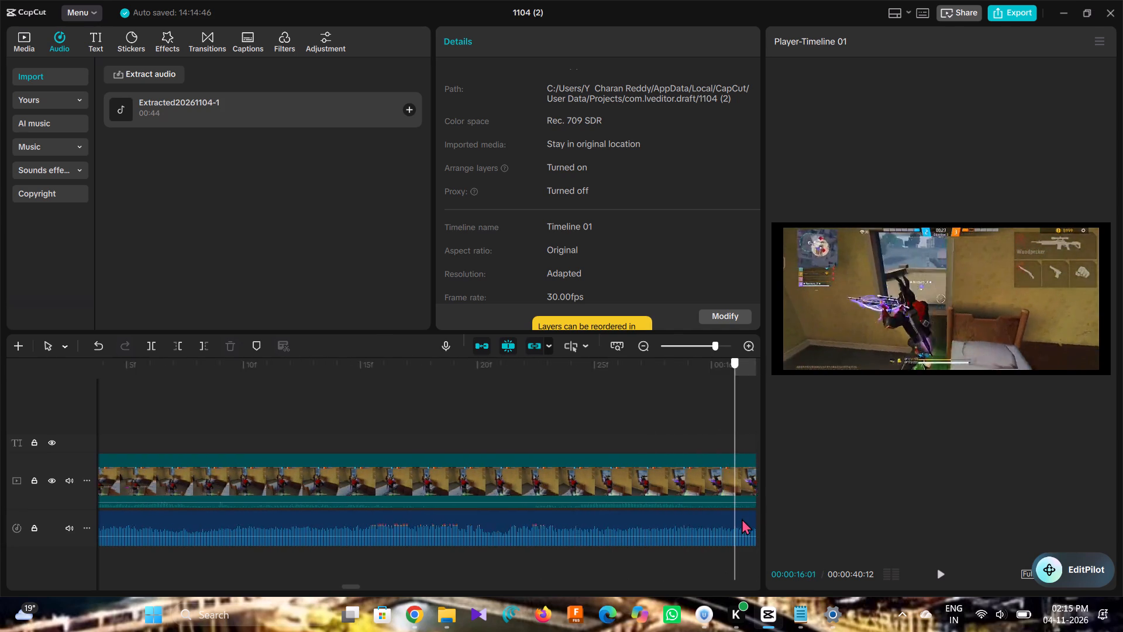
drag(742, 518, 694, 524)
click(688, 476)
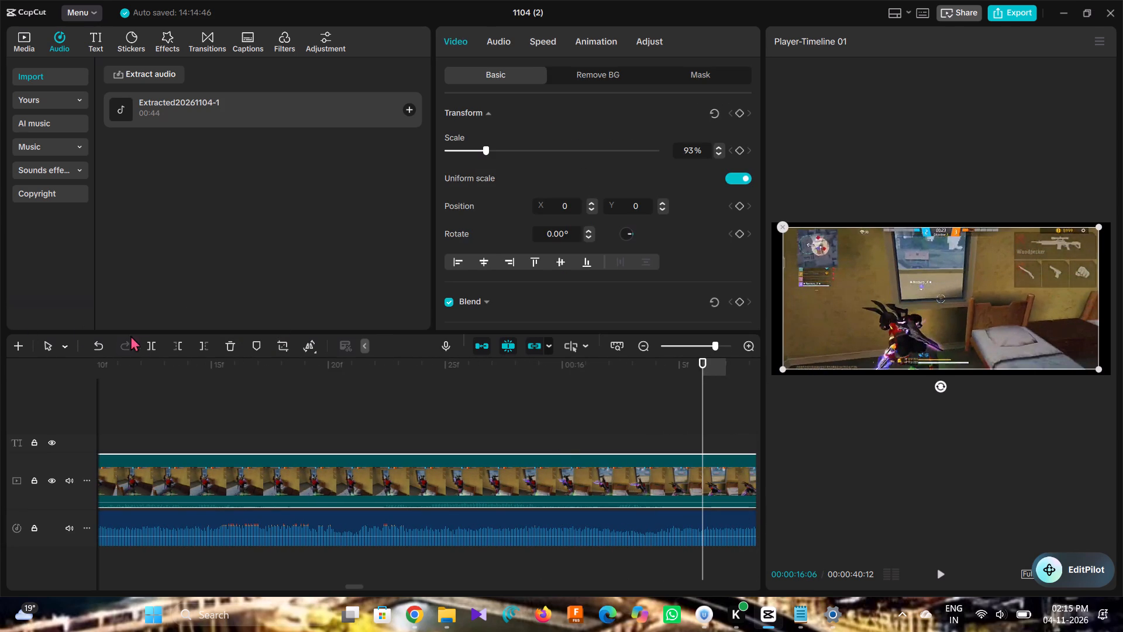
click(151, 346)
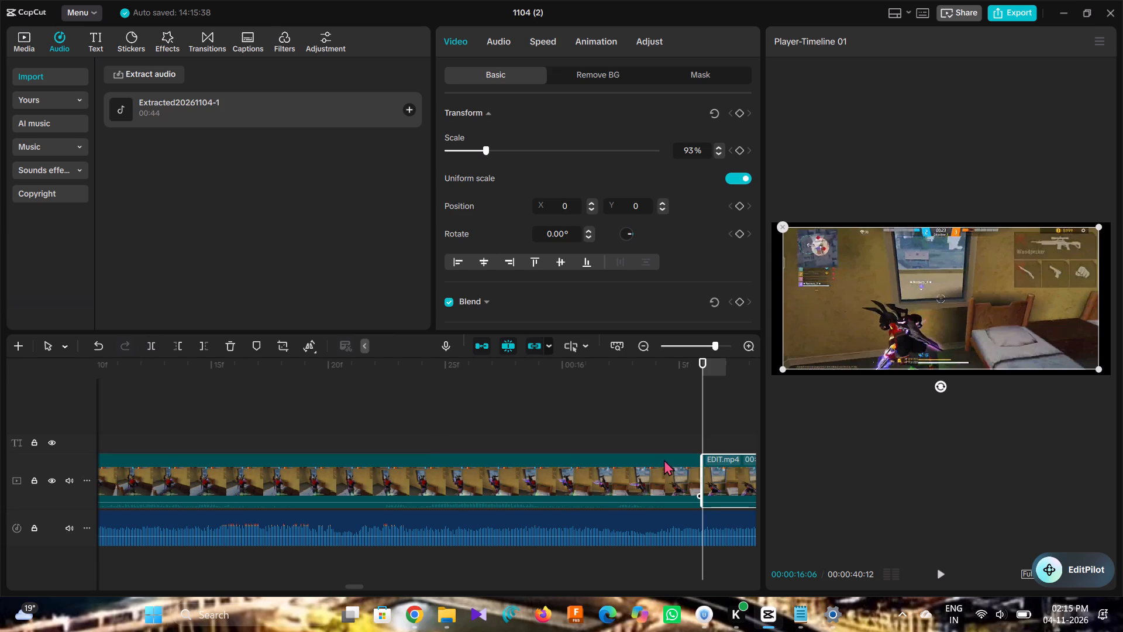
Move the playhead on to 00:00:19:09 and split EDIT.mp4 again there.
drag(702, 434, 747, 439)
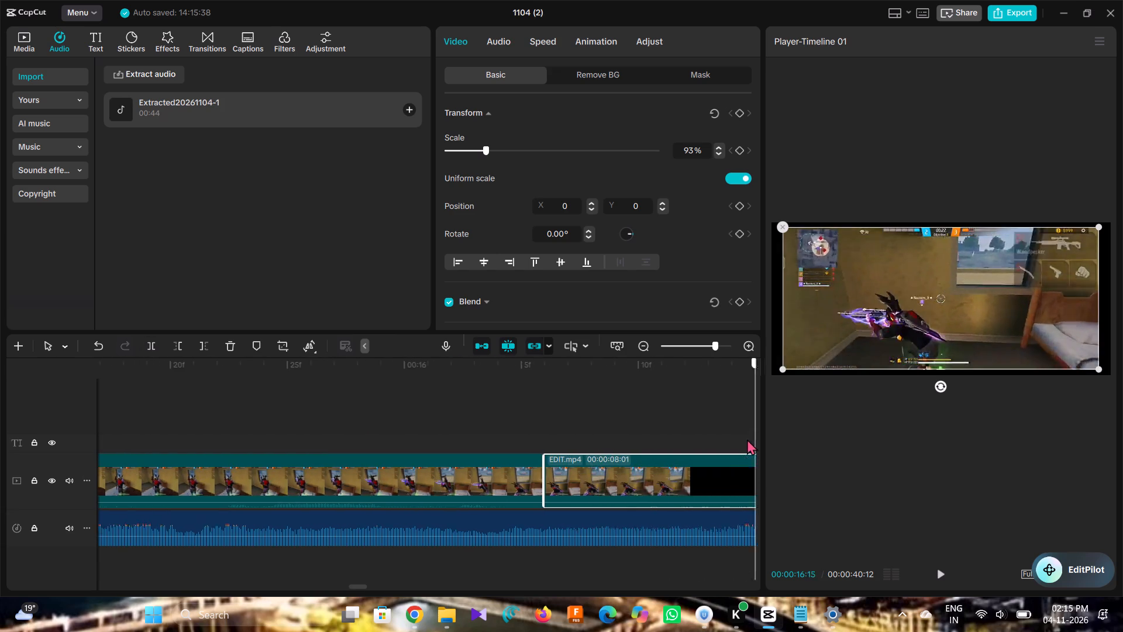
drag(747, 439, 736, 441)
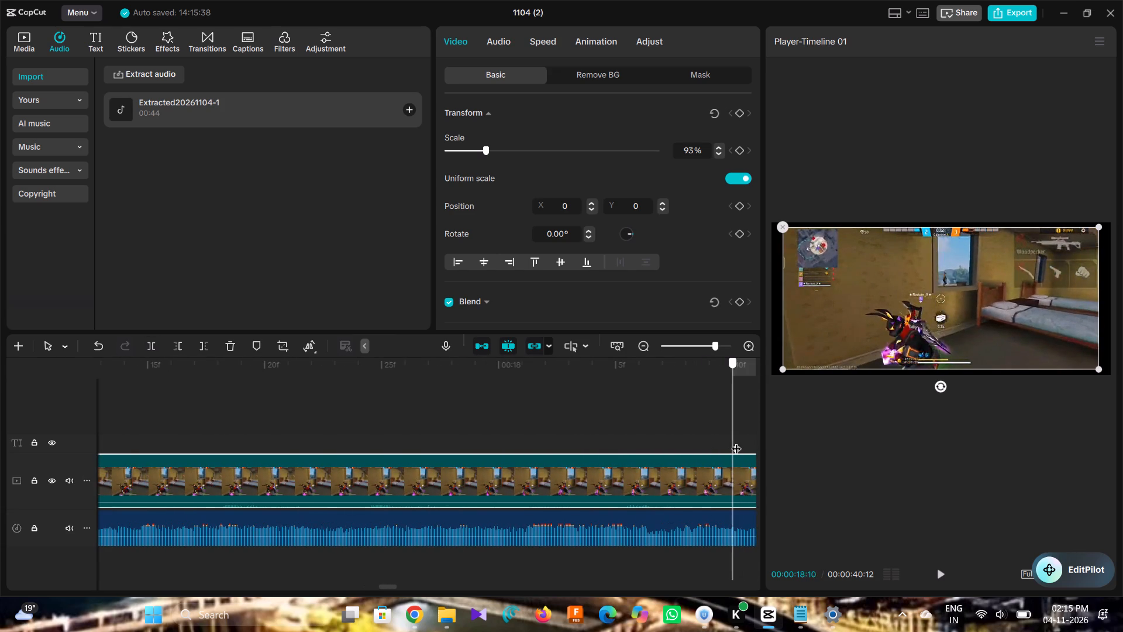
drag(736, 441, 744, 443)
click(744, 443)
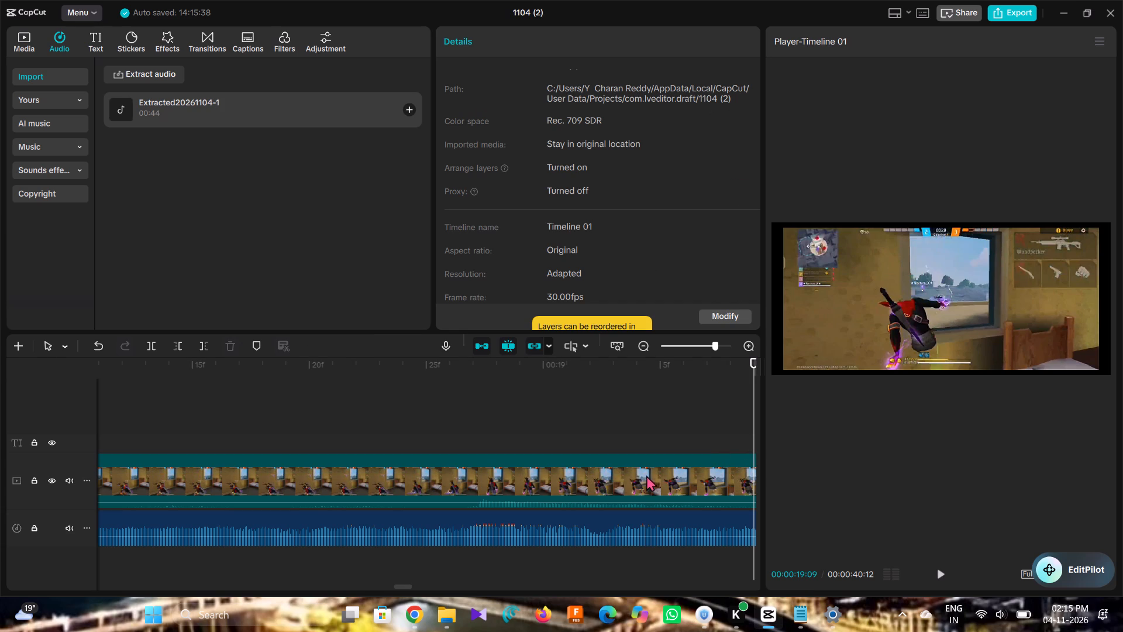
click(153, 339)
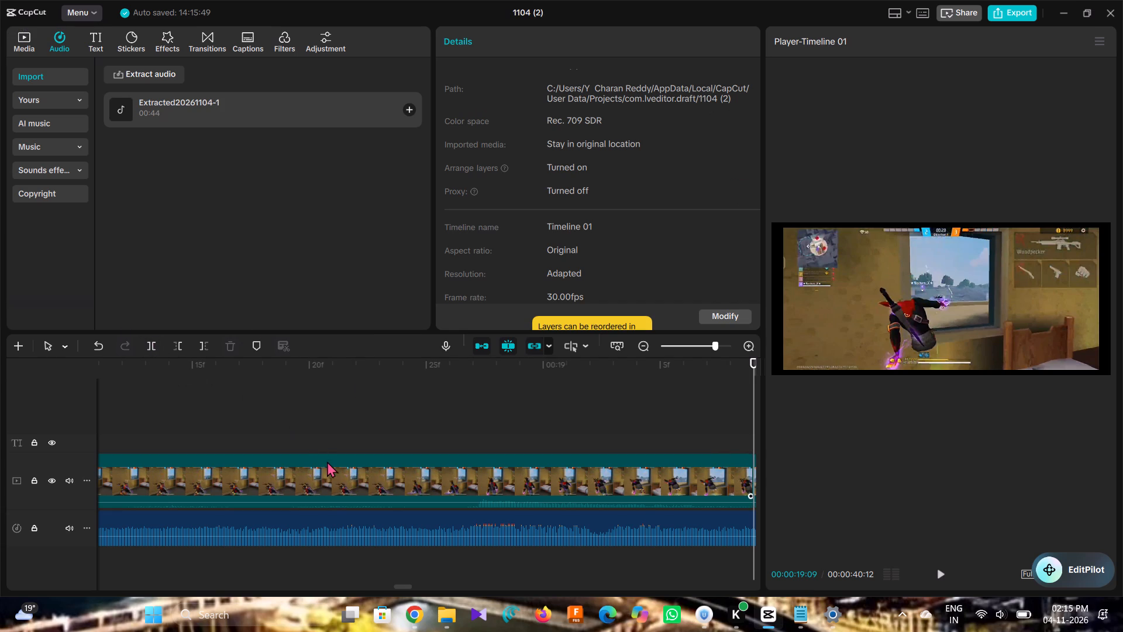
Delete the EDIT.mp4 section between 00:00:16:06 and 00:00:19:09.
click(328, 462)
scroll(497, 393, right, 1)
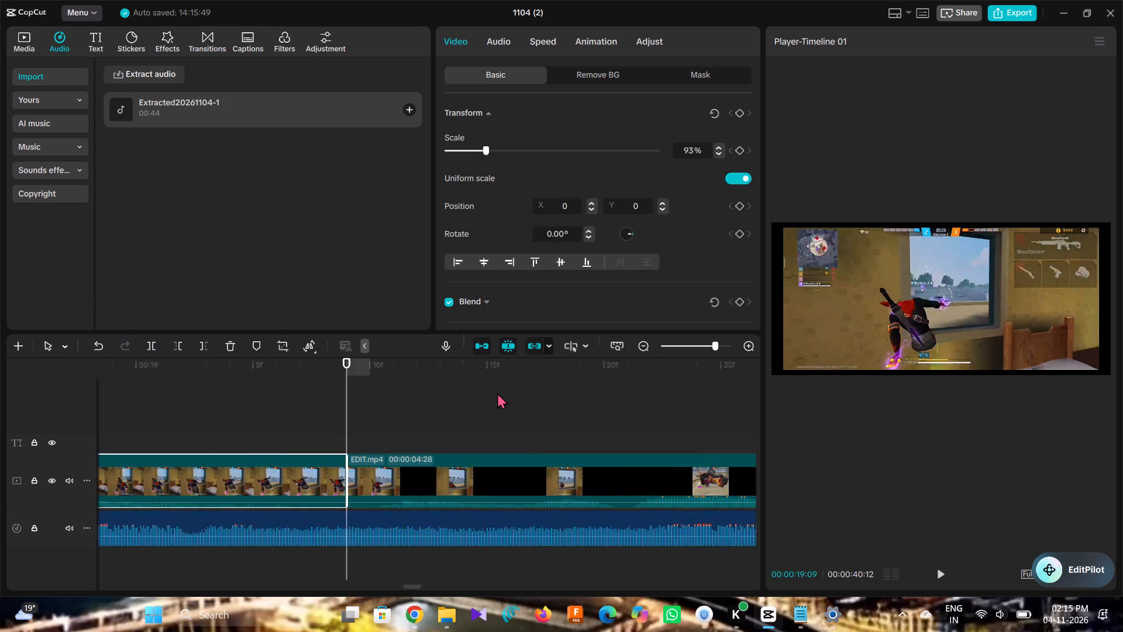
scroll(497, 393, right, 5)
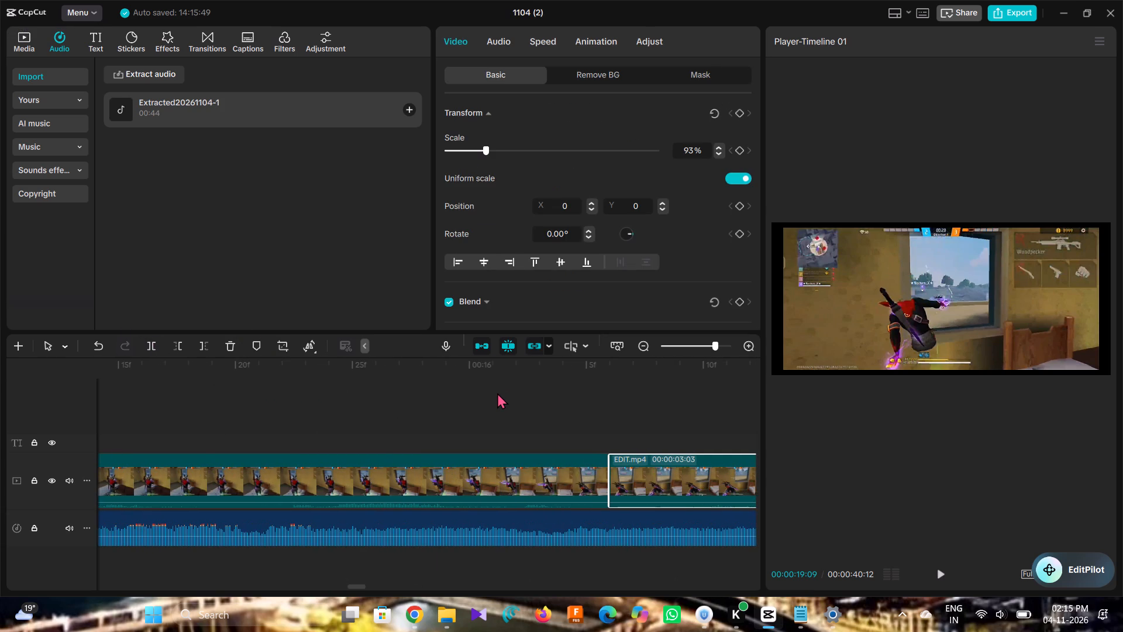
key(BackSpace)
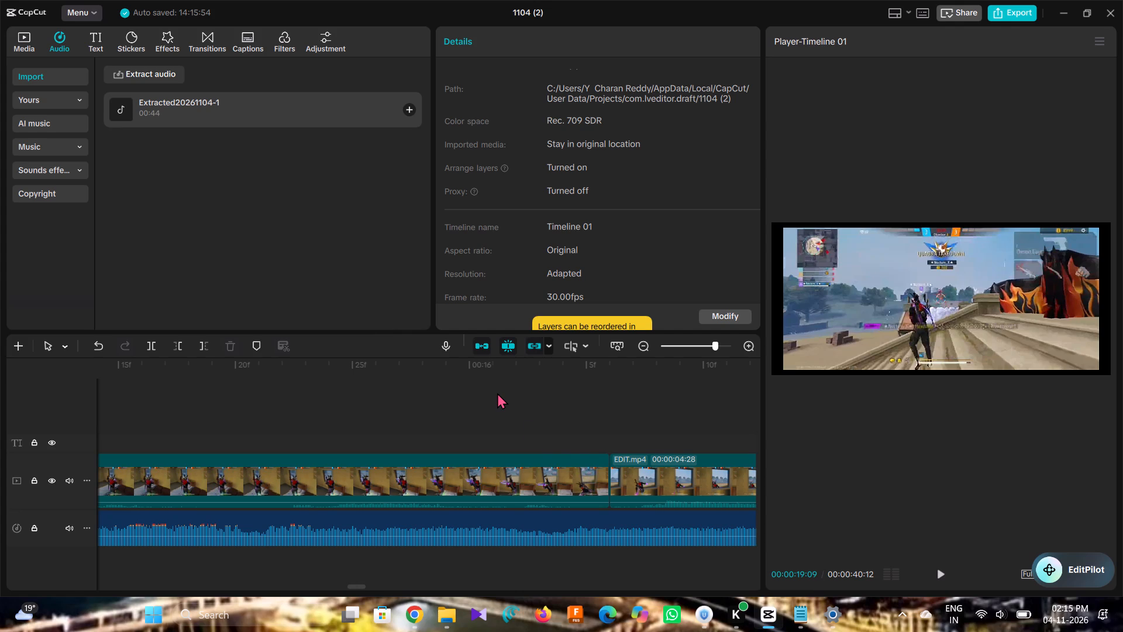
Play from just after 00:00:16:00 across the new cut to 00:00:26:11 and look over the video and audio tracks.
click(495, 420)
key(space)
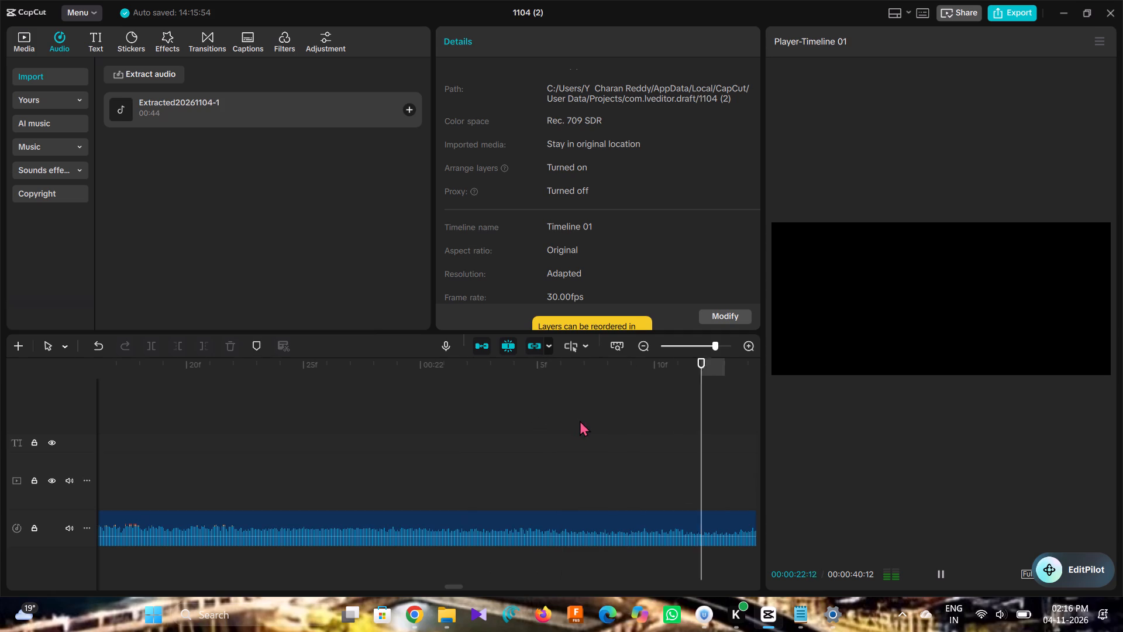
click(693, 527)
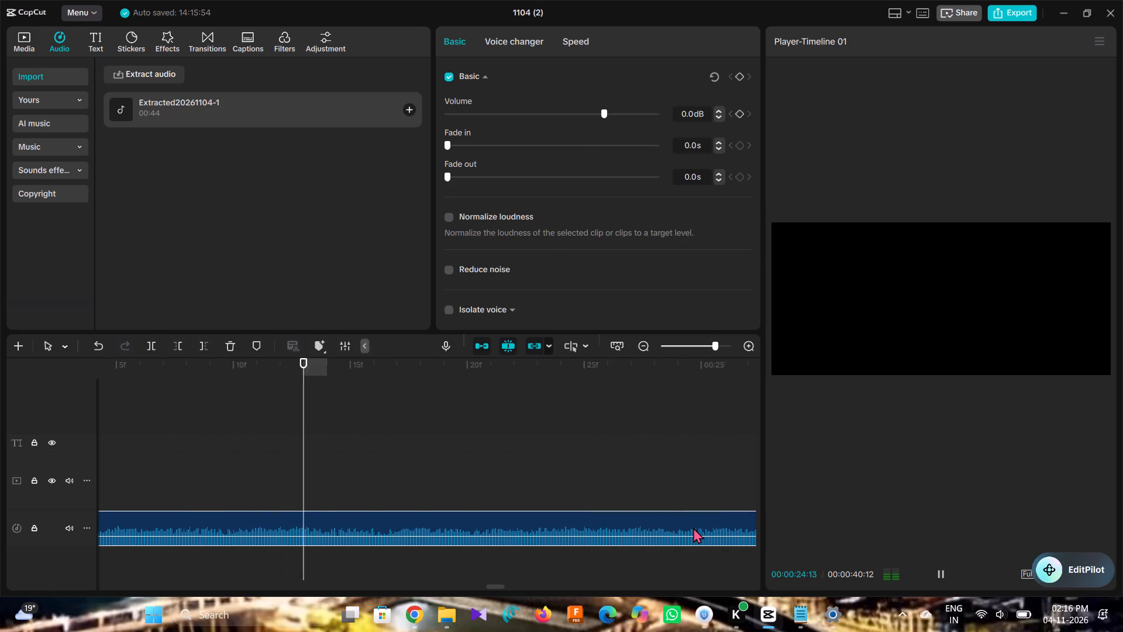
scroll(693, 527, right, 14)
click(538, 440)
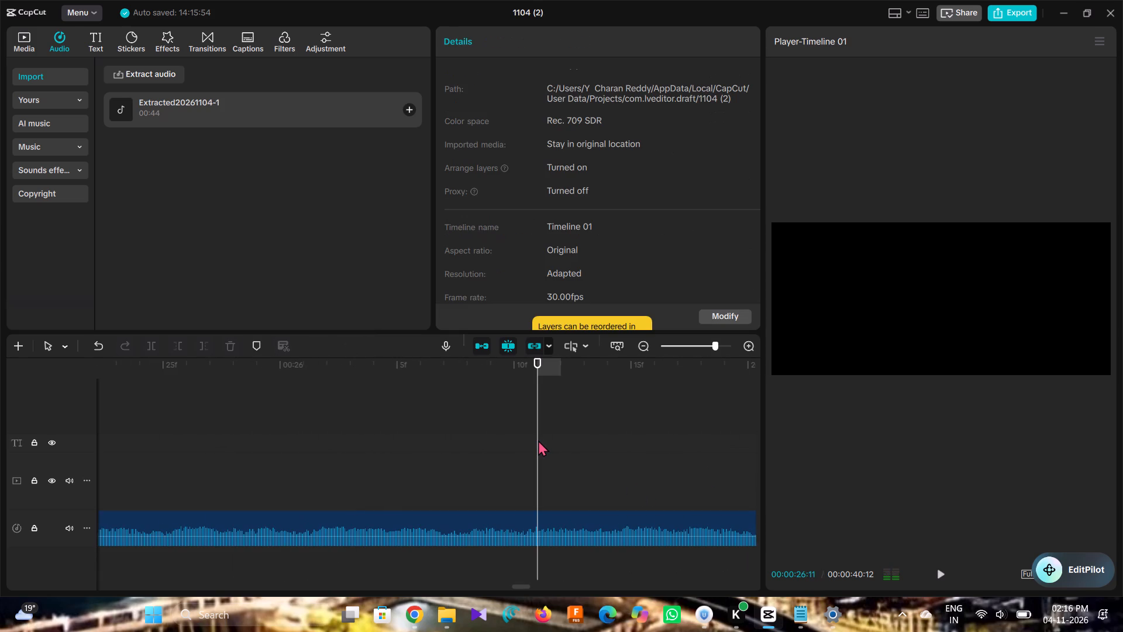
scroll(514, 493, right, 9)
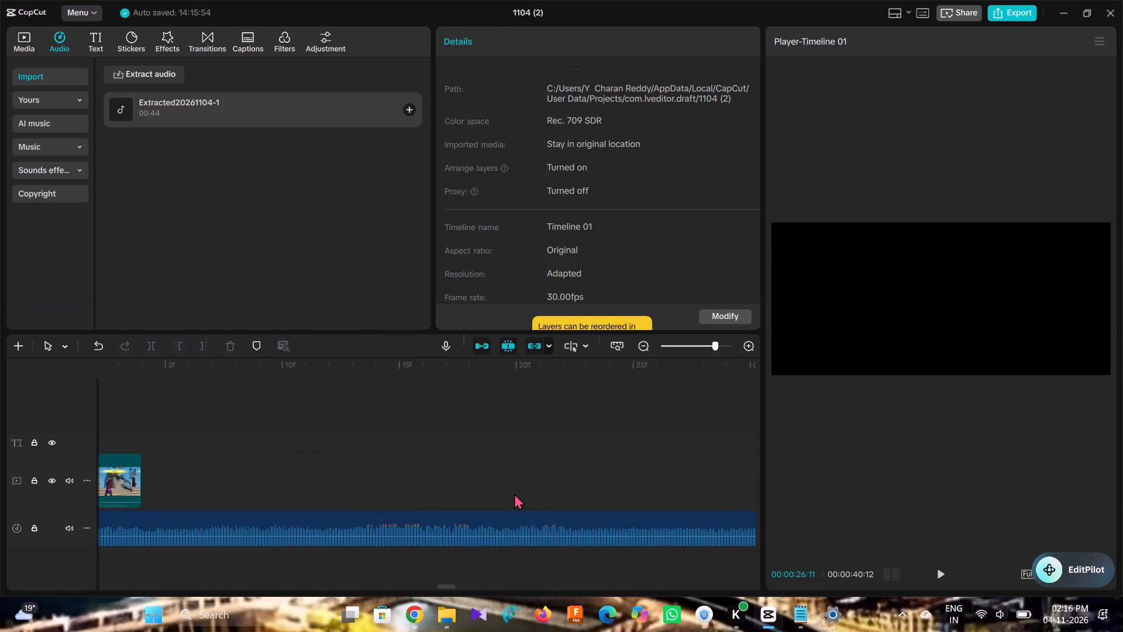
scroll(514, 493, right, 7)
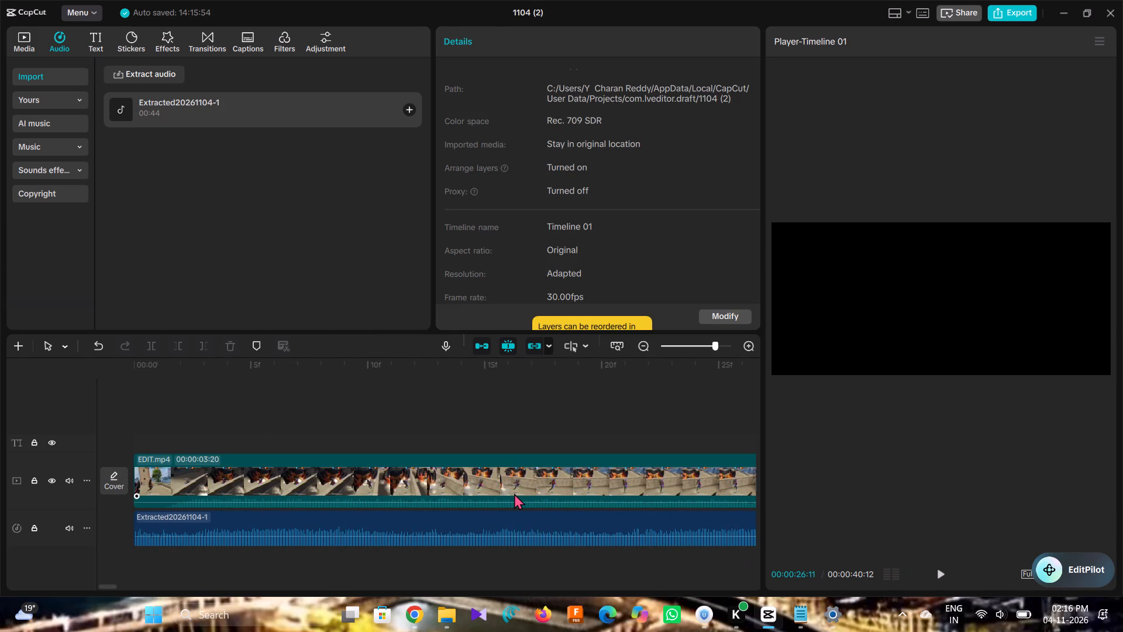
scroll(514, 493, right, 4)
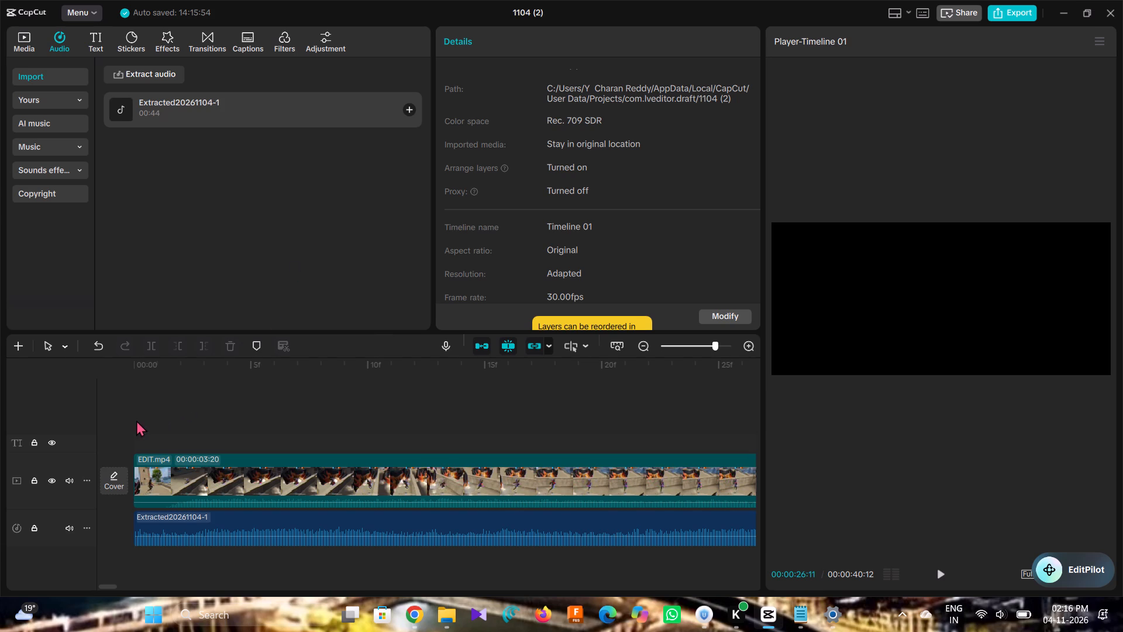
Return to the start of the timeline and play it to 00:00:03:21 to check the audio sync.
click(132, 417)
click(138, 423)
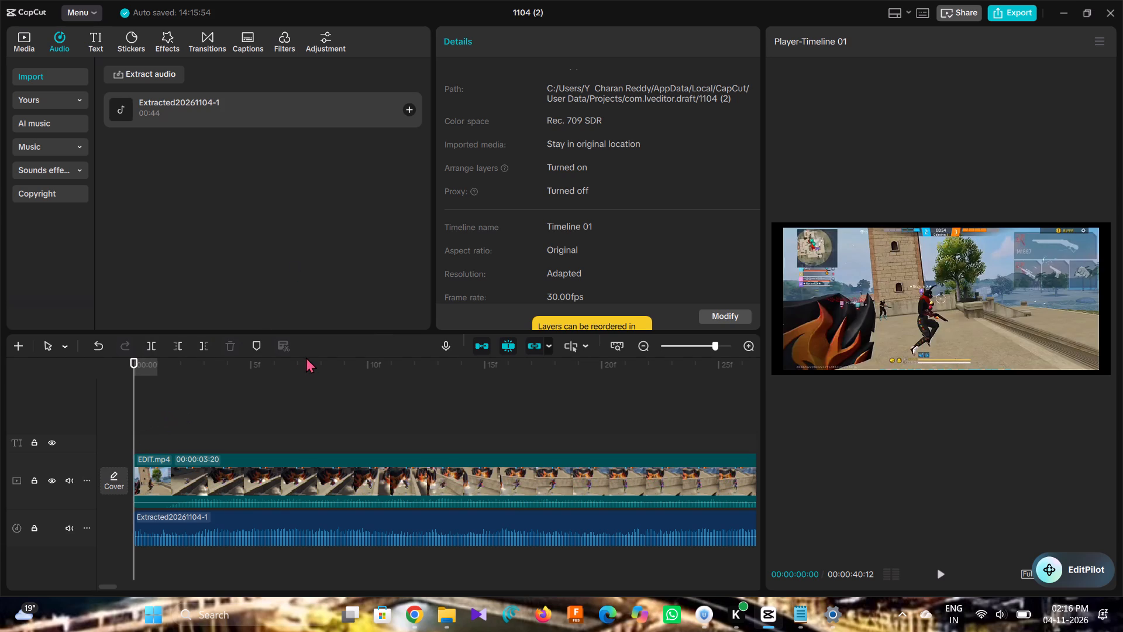
key(space)
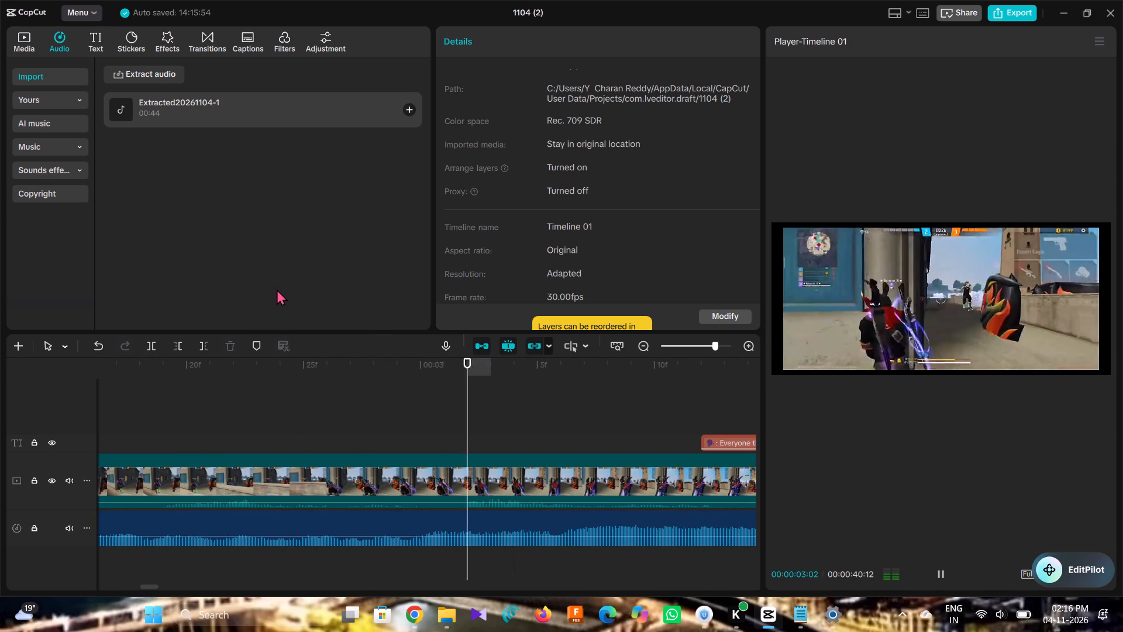
key(space)
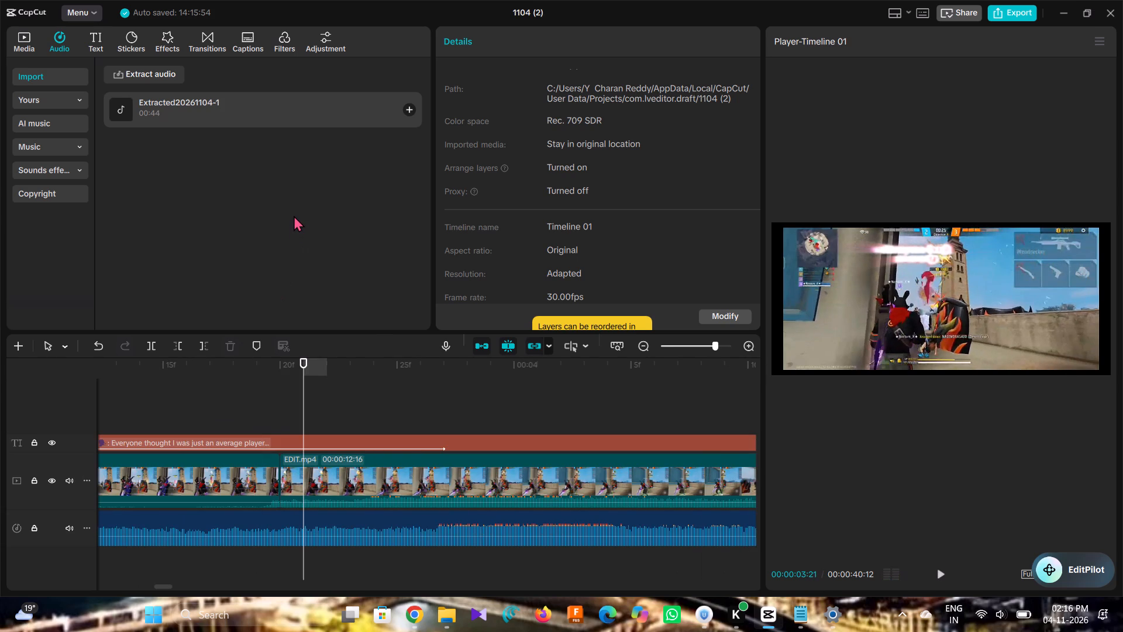
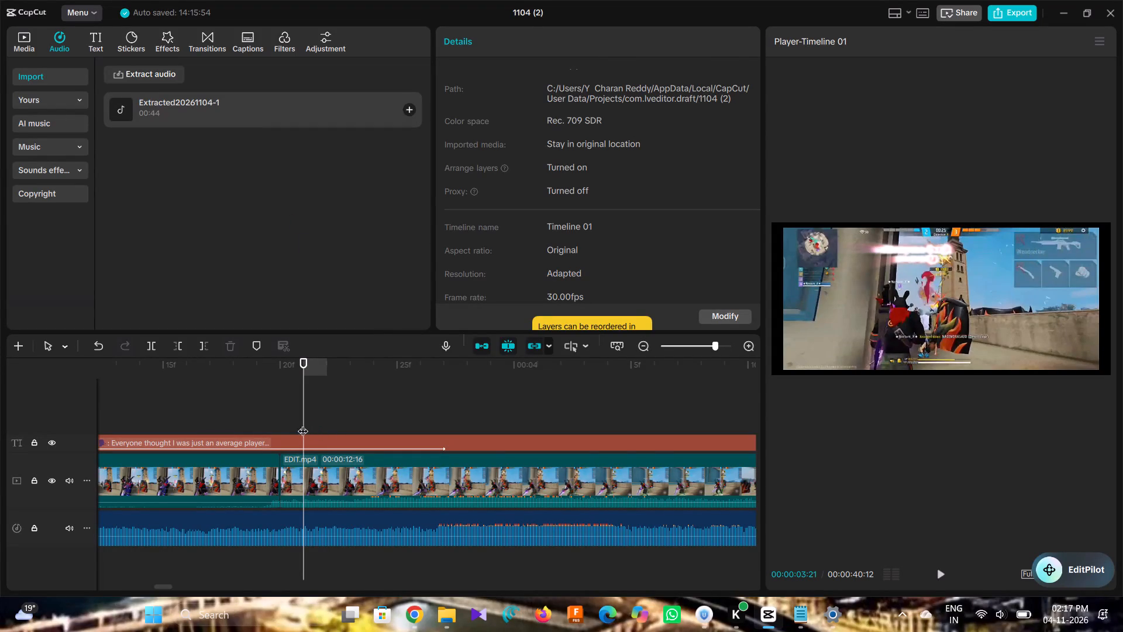
Play the timeline from the start to 00:00:12:18 and split the extracted audio there.
drag(306, 420, 49, 417)
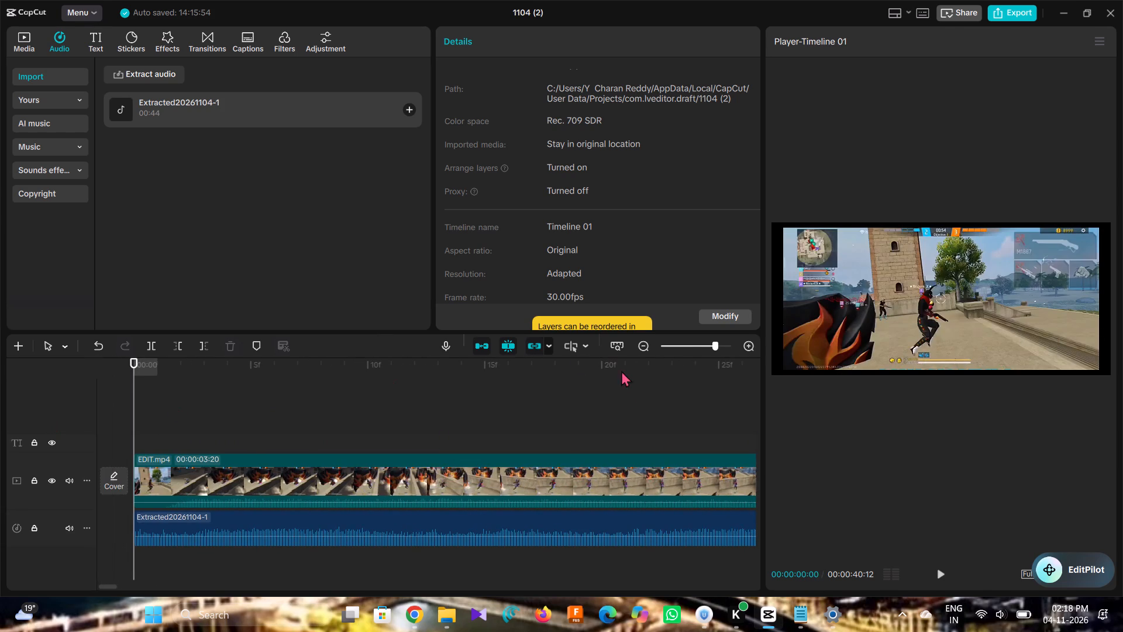
click(689, 345)
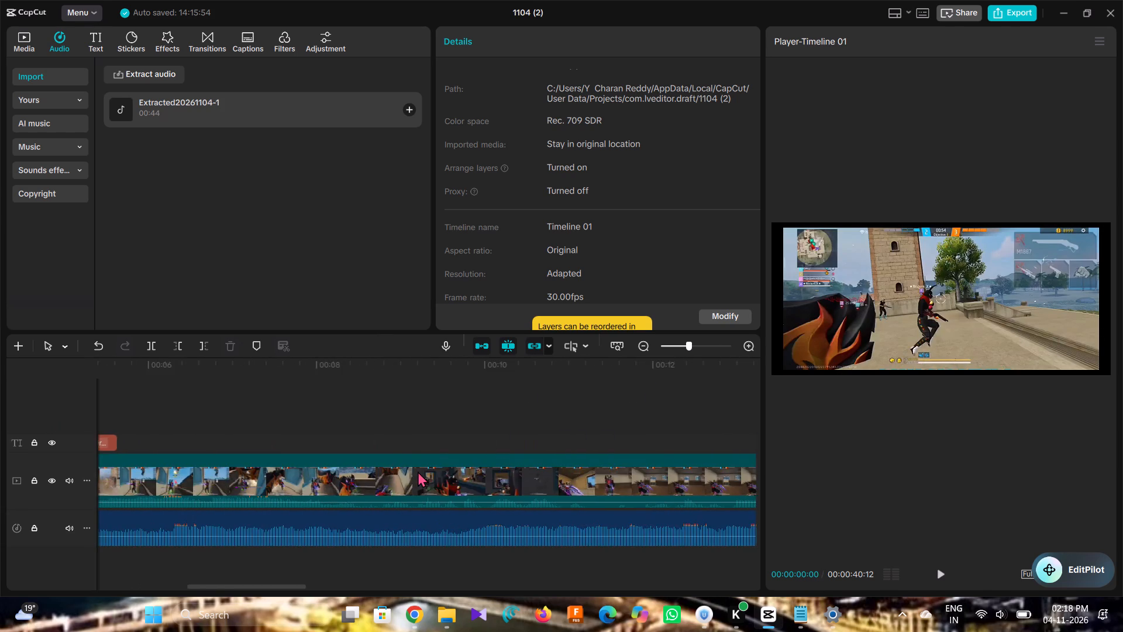
key(space)
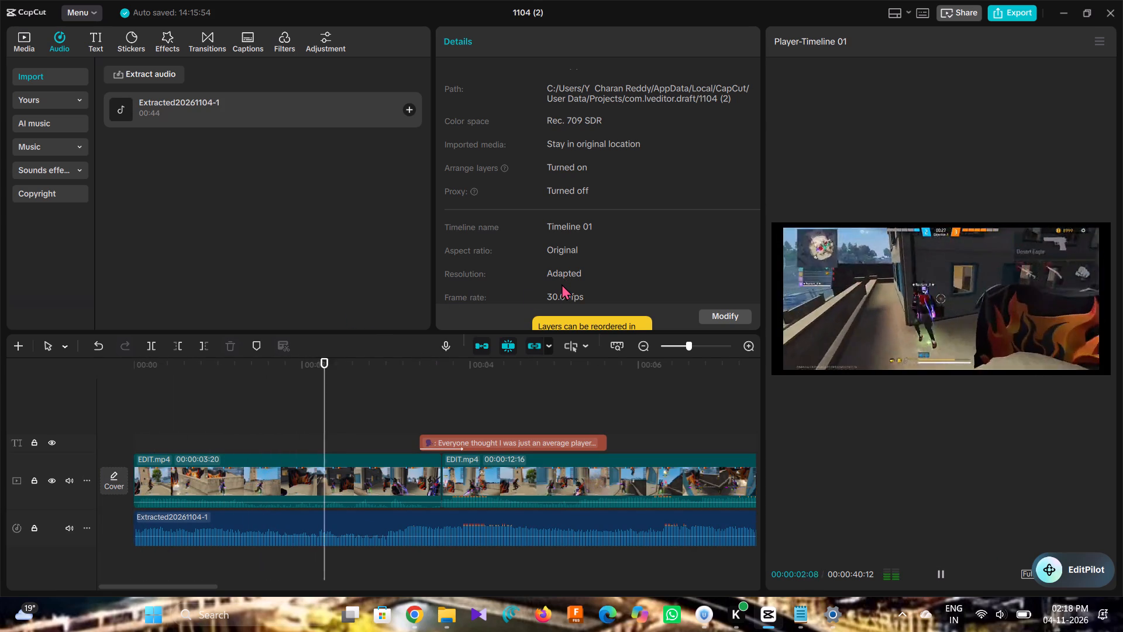
key(space)
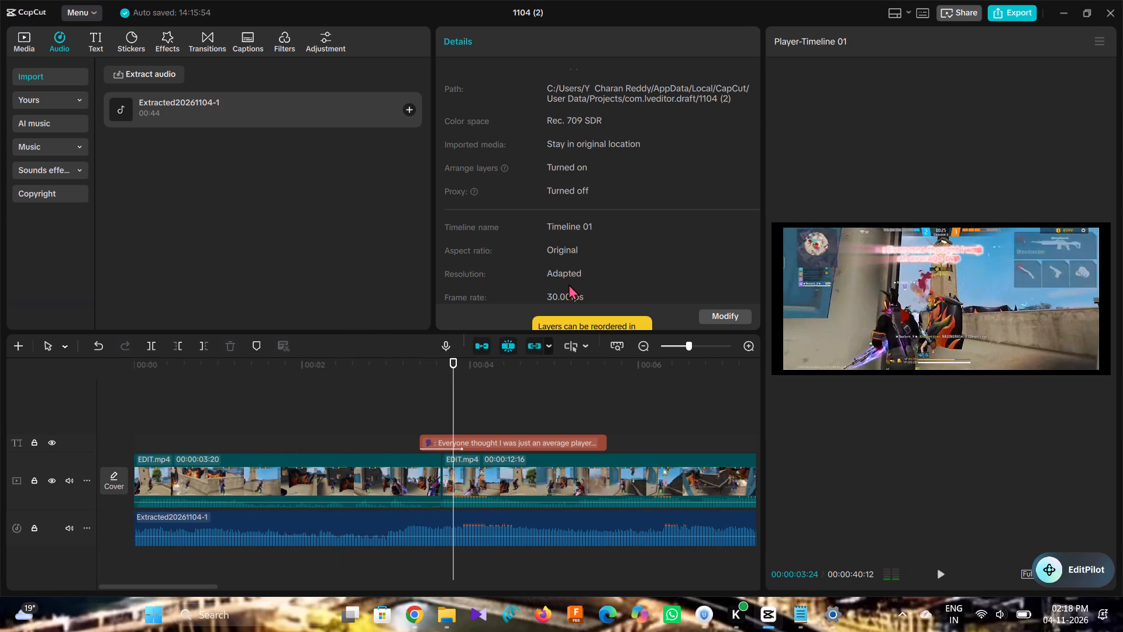
key(space)
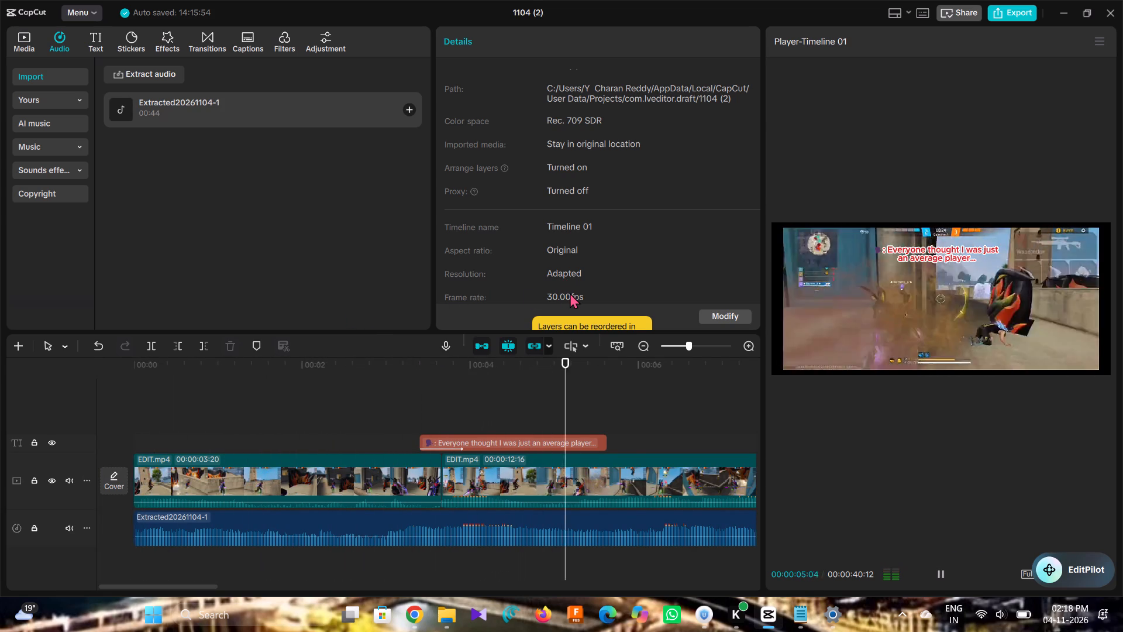
key(space)
key(space)
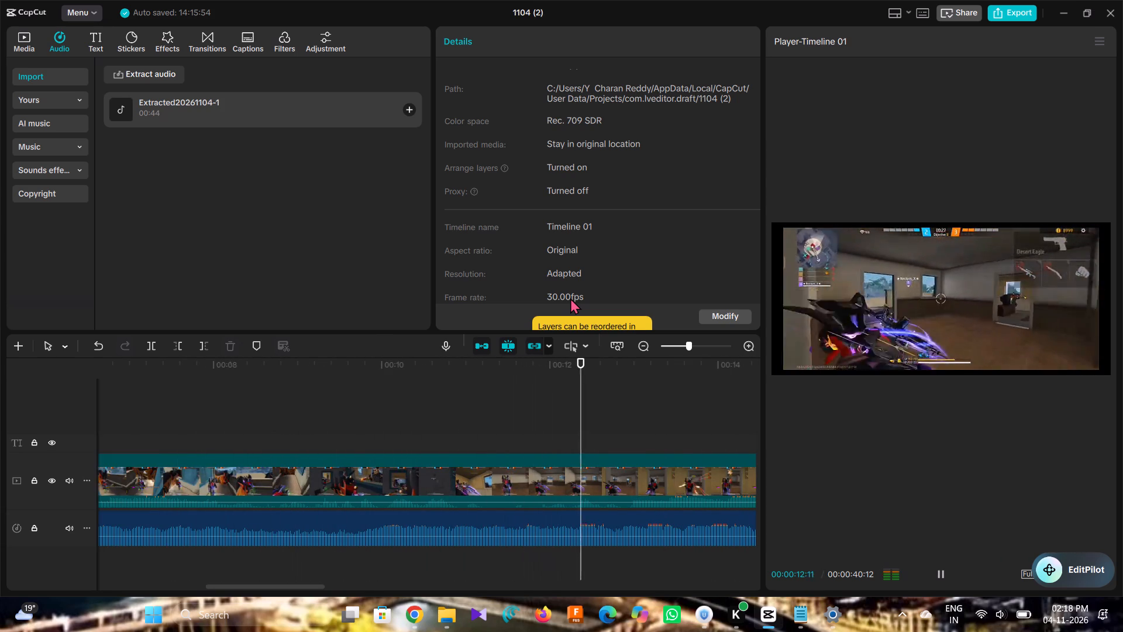
key(space)
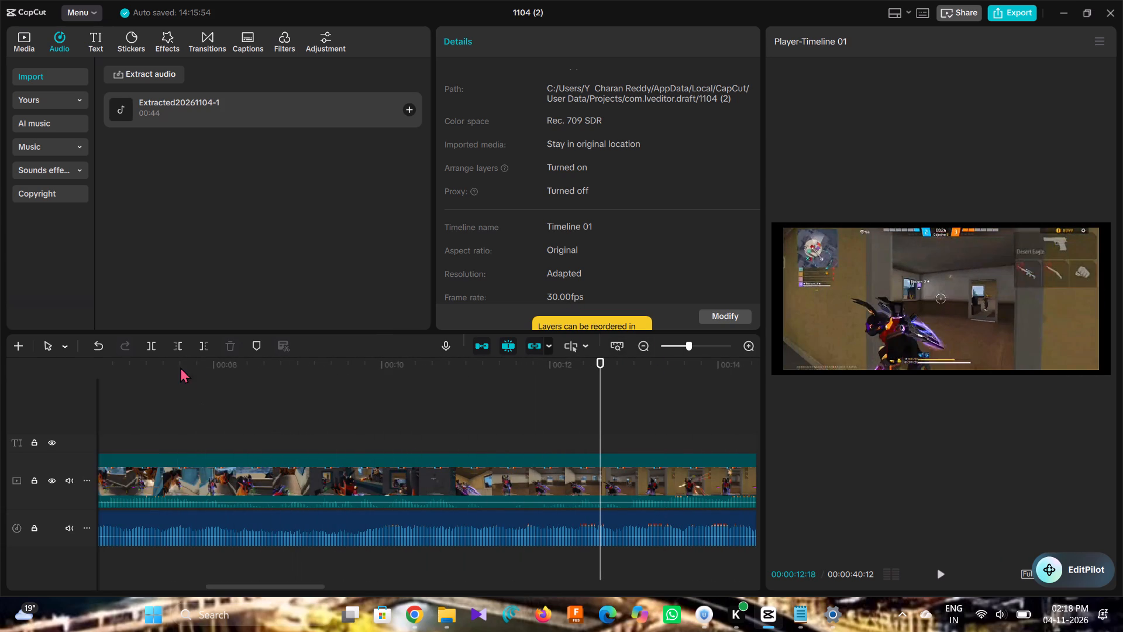
click(491, 531)
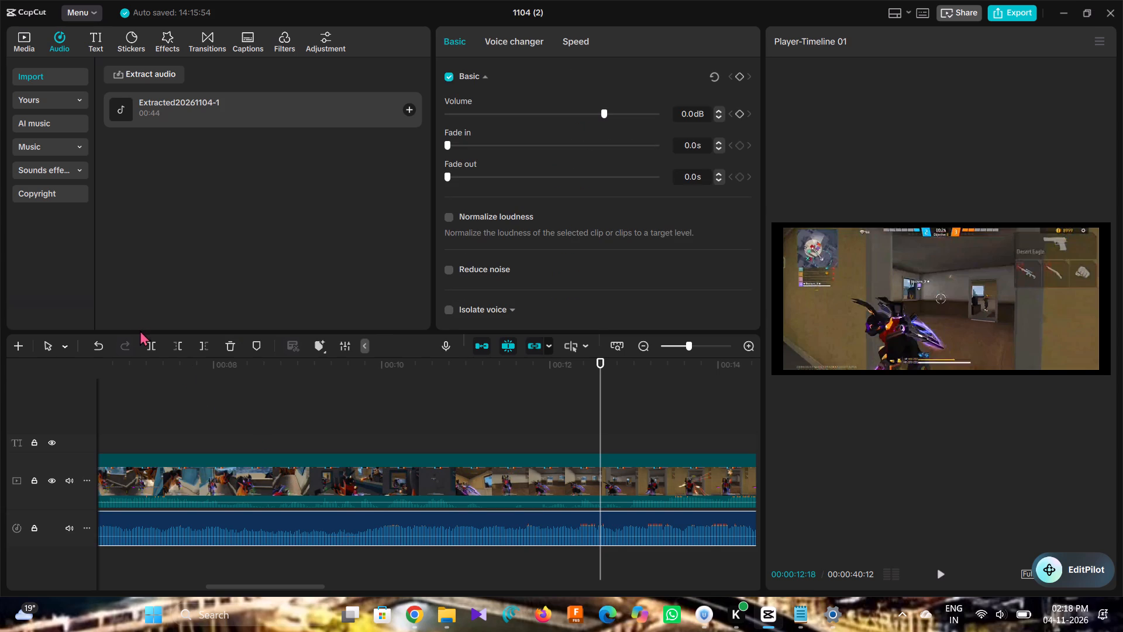
click(151, 347)
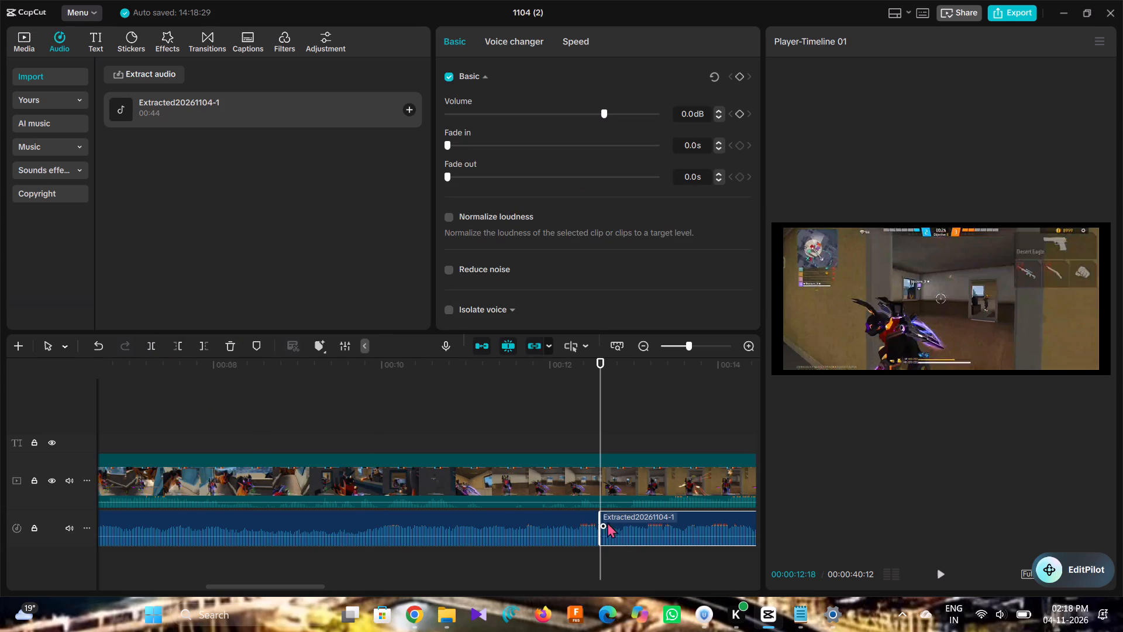
Play on past the end of the video, move the playhead back to 00:00:23:07 and split the audio again there.
key(space)
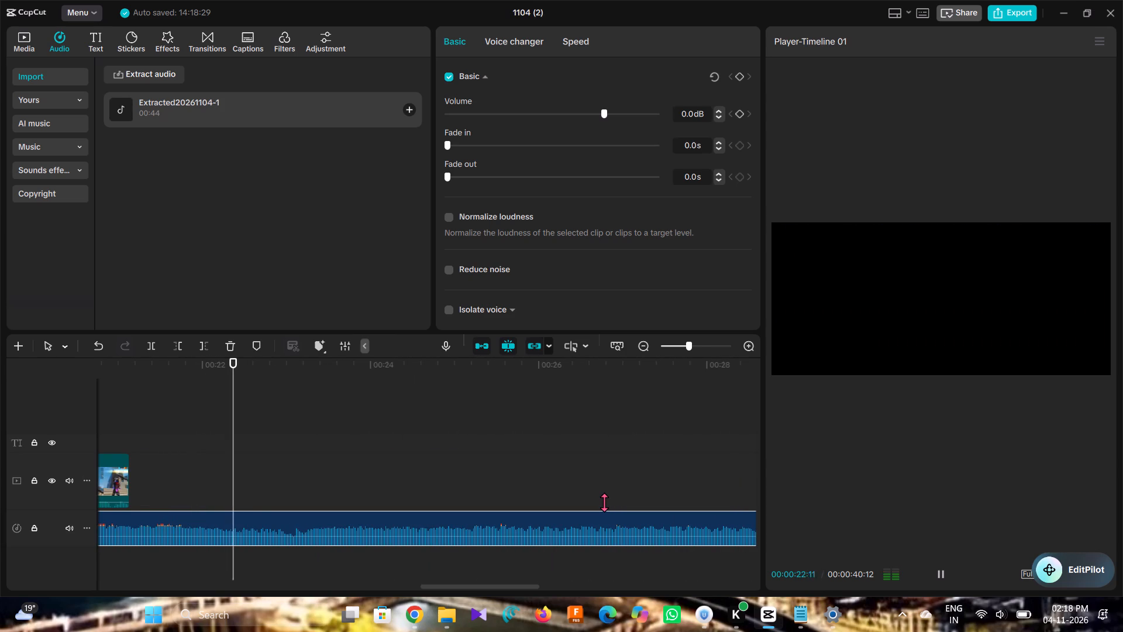
key(space)
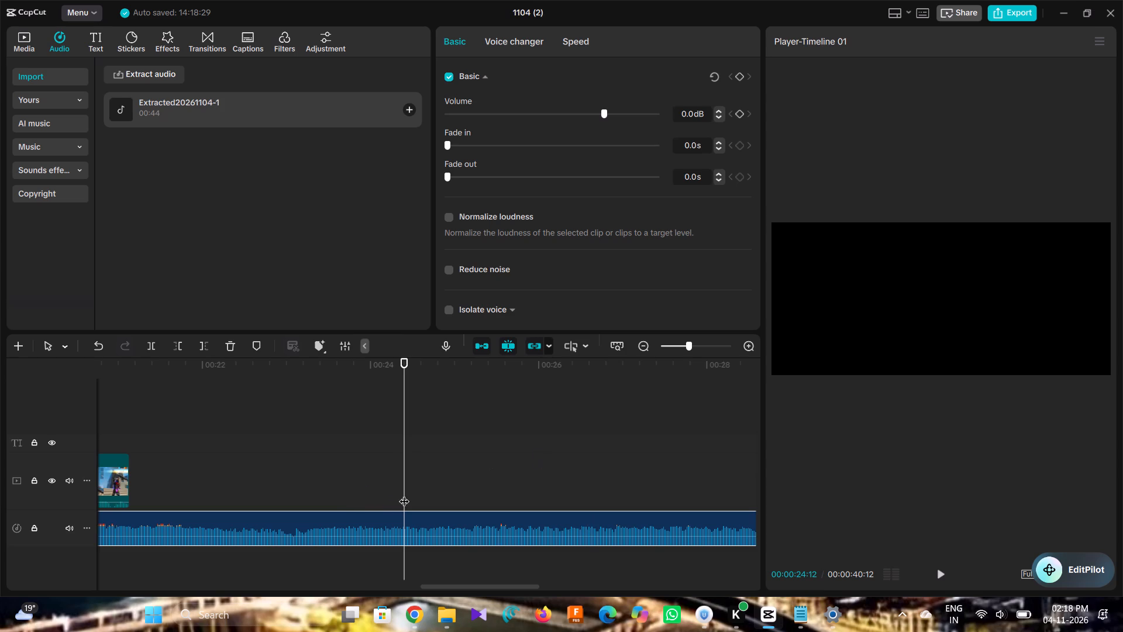
drag(404, 494, 306, 516)
click(267, 534)
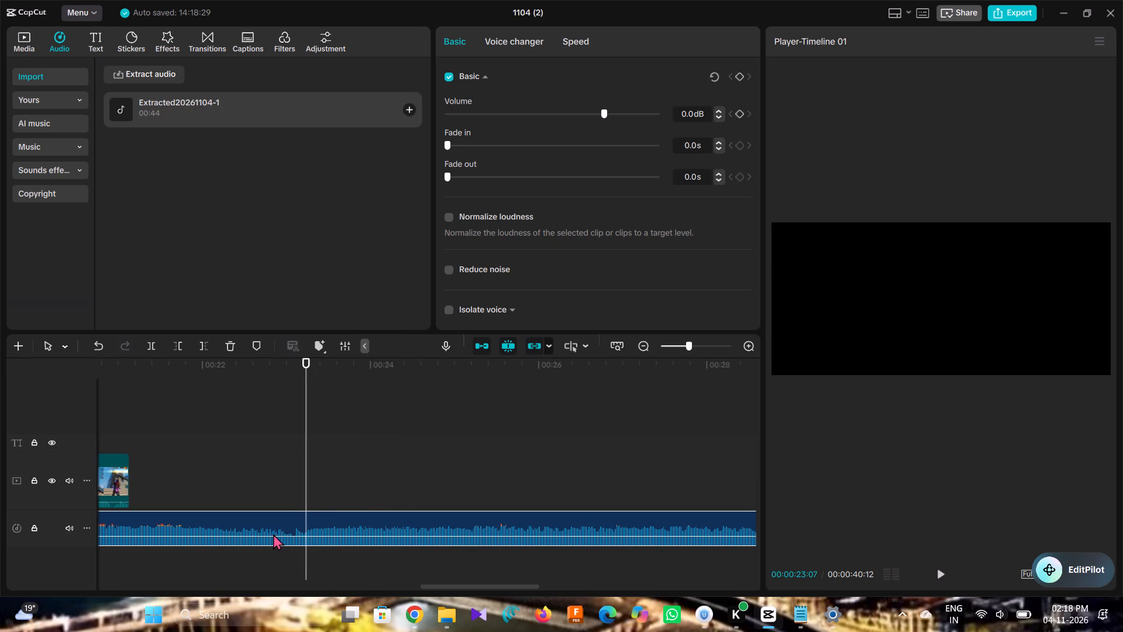
click(146, 344)
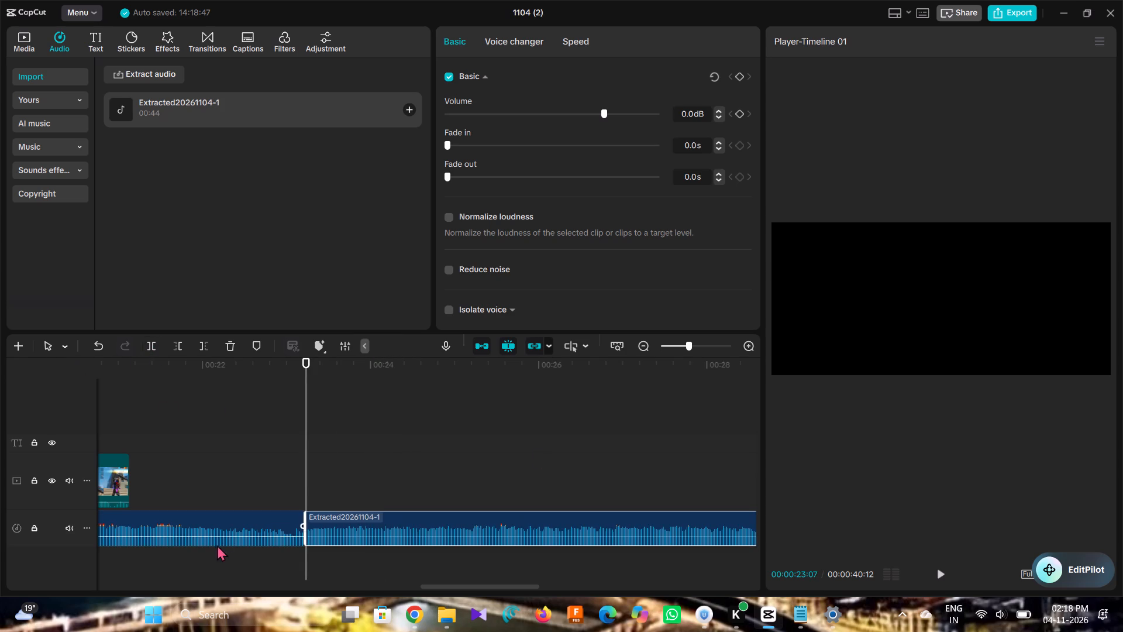
Delete the audio section between 00:00:12:18 and 00:00:23:07.
click(211, 524)
scroll(296, 470, right, 7)
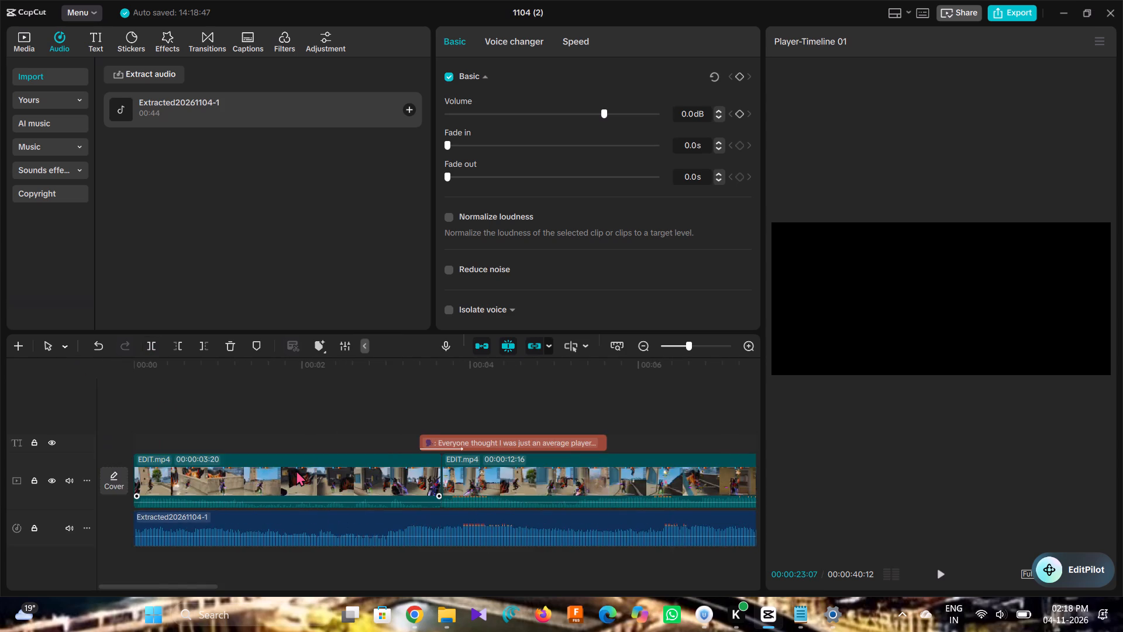
scroll(296, 470, left, 2)
key(BackSpace)
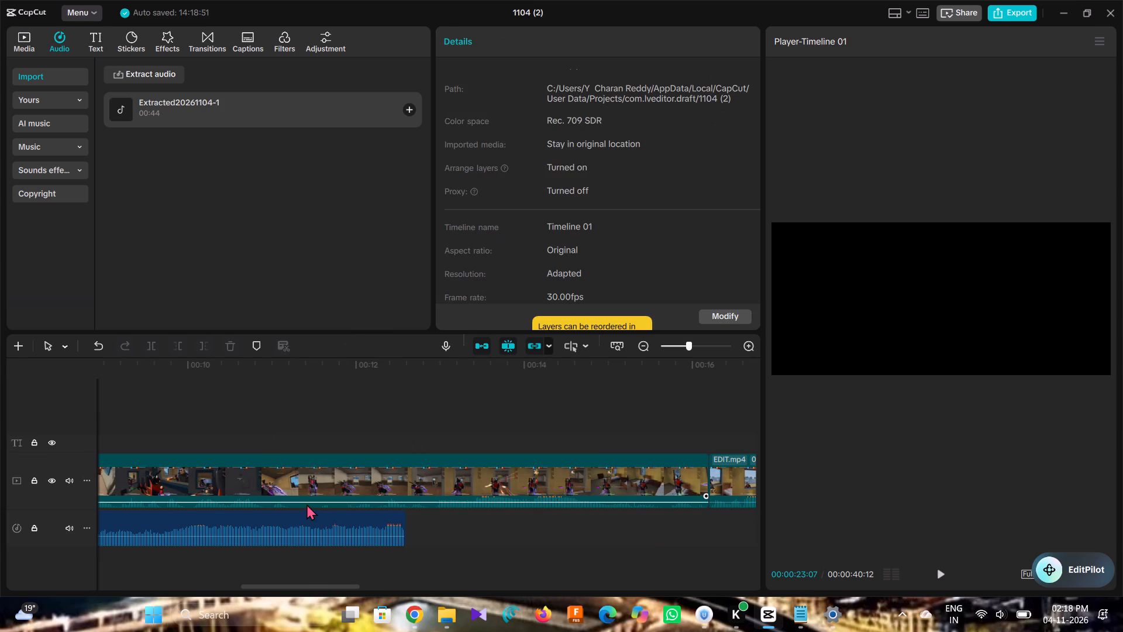
Move the remaining audio section earlier so it starts right after the first audio section ending at 00:00:12:18.
scroll(494, 544, left, 3)
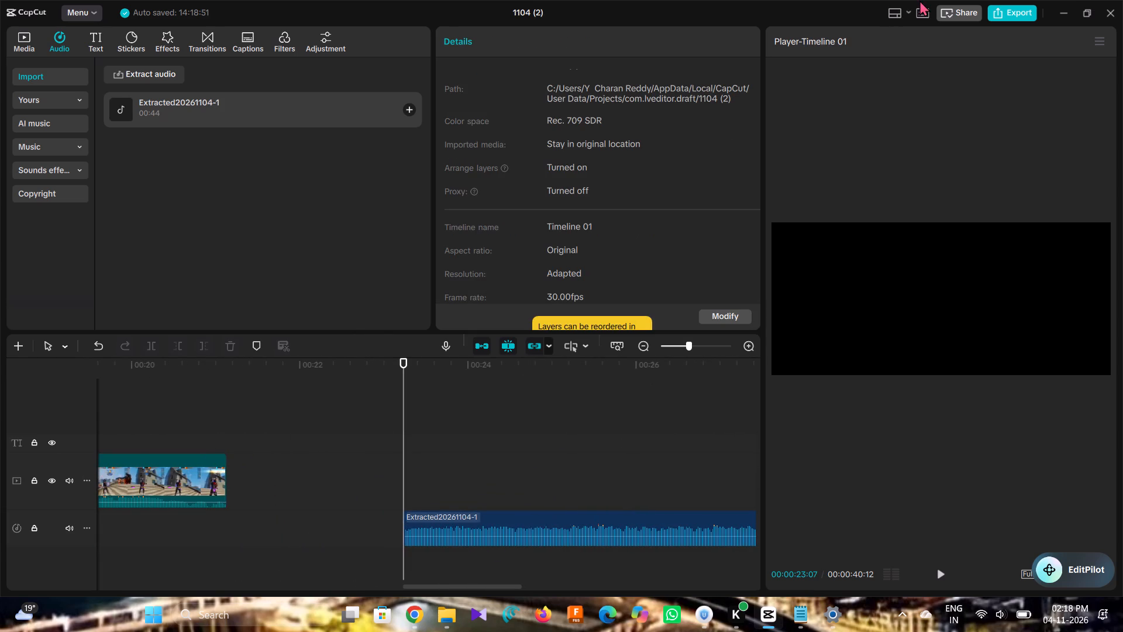
drag(532, 533, 292, 545)
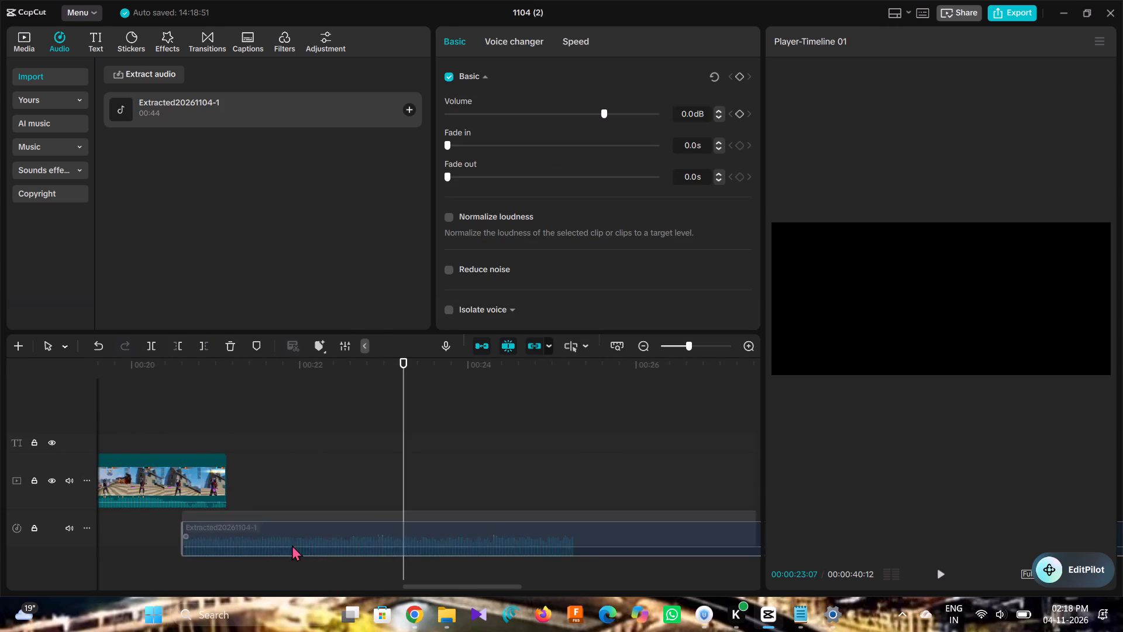
drag(292, 545, 226, 528)
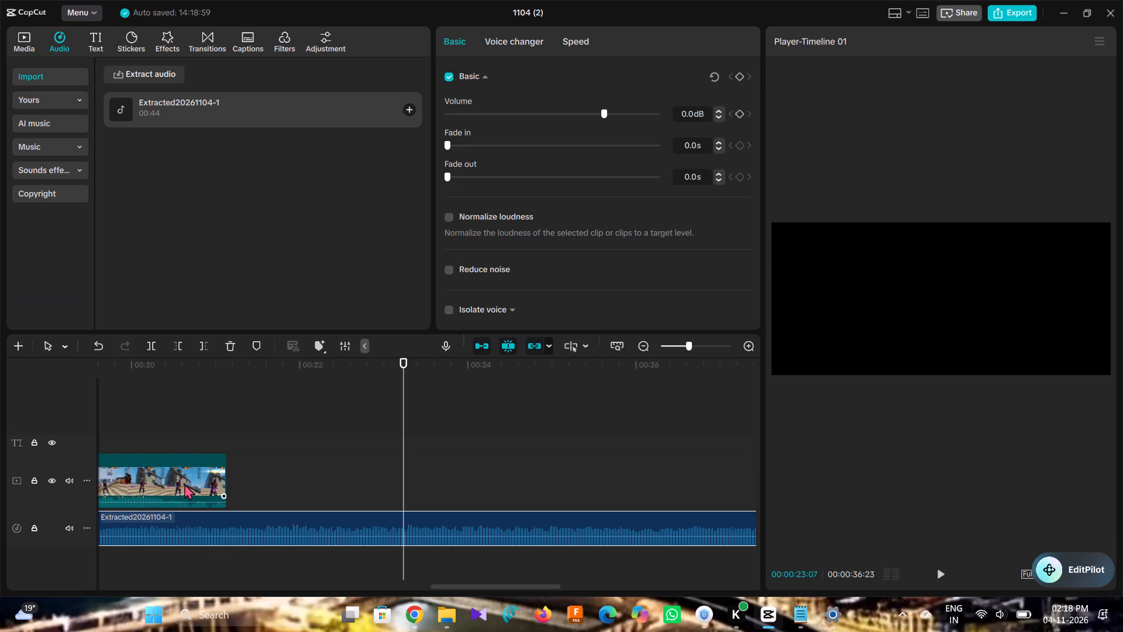
drag(183, 480, 202, 482)
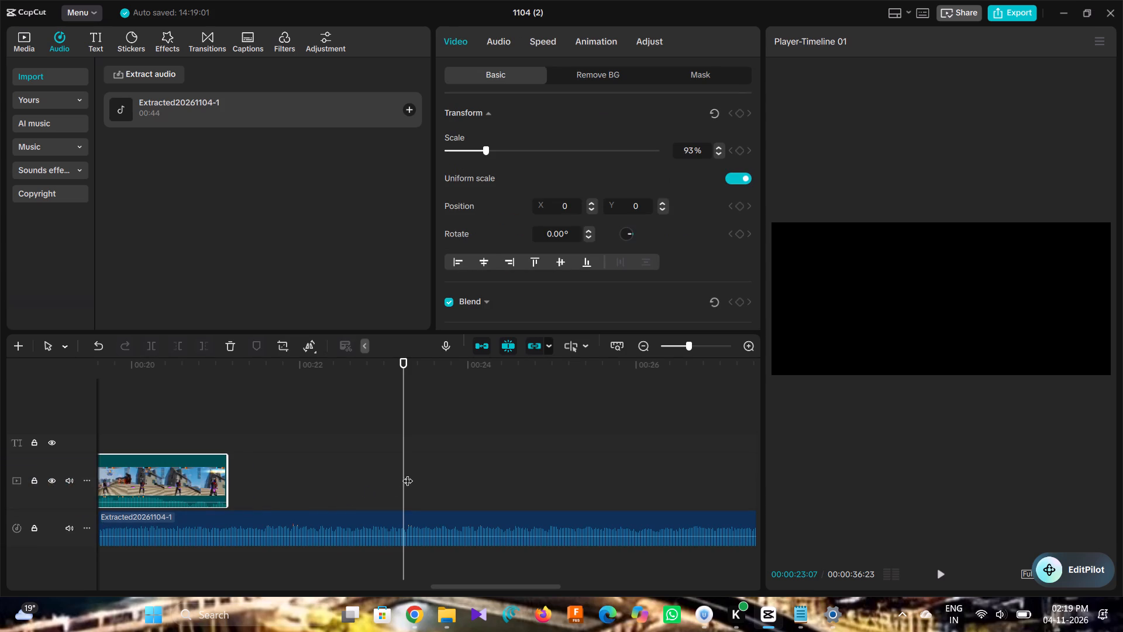
drag(407, 473, 132, 486)
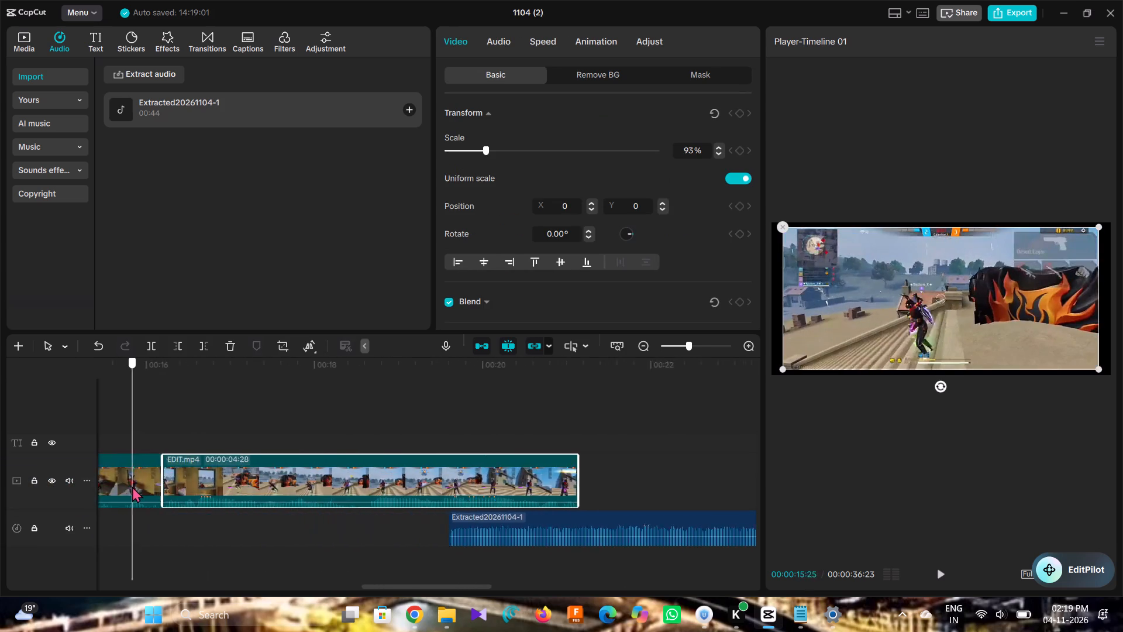
drag(132, 486, 136, 486)
drag(639, 533, 243, 528)
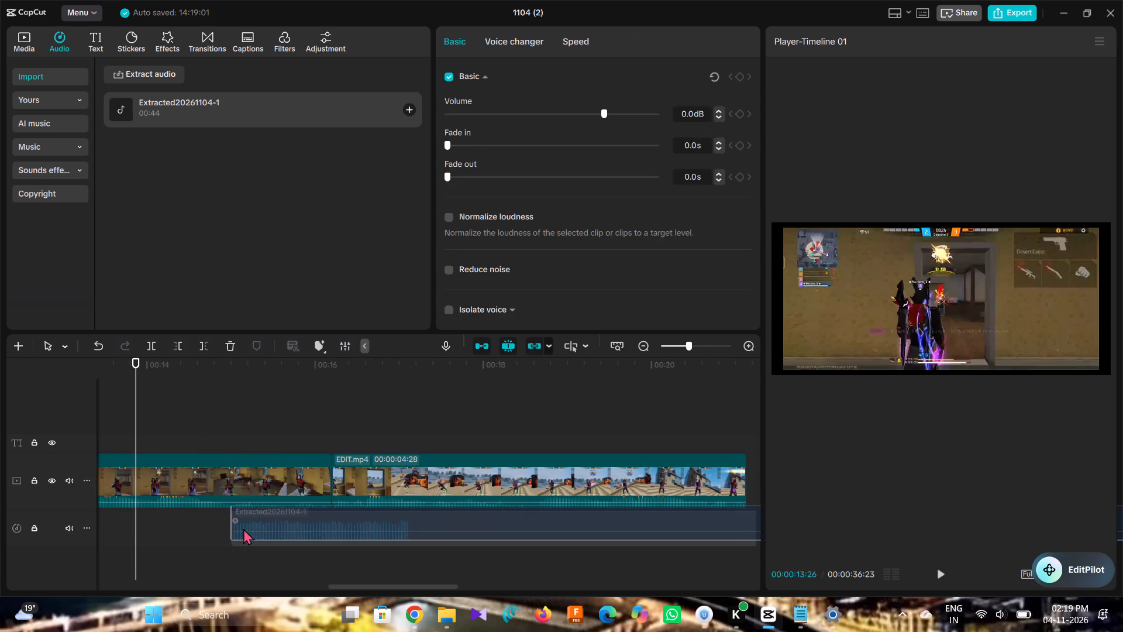
drag(243, 528, 148, 528)
drag(138, 432, 88, 442)
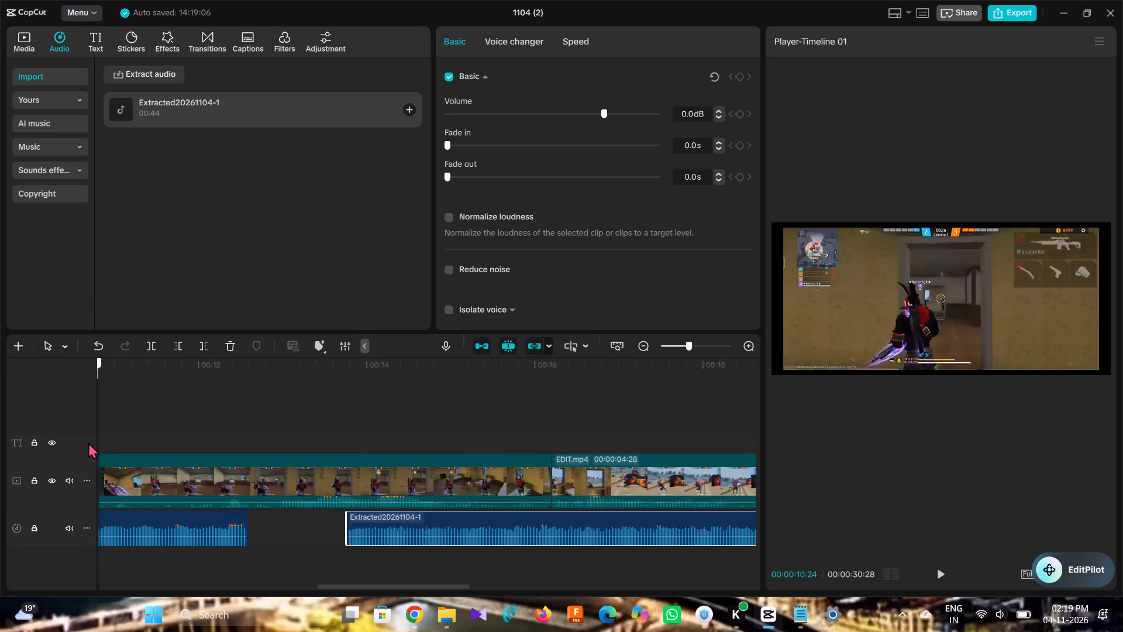
drag(88, 442, 87, 442)
drag(552, 528, 464, 525)
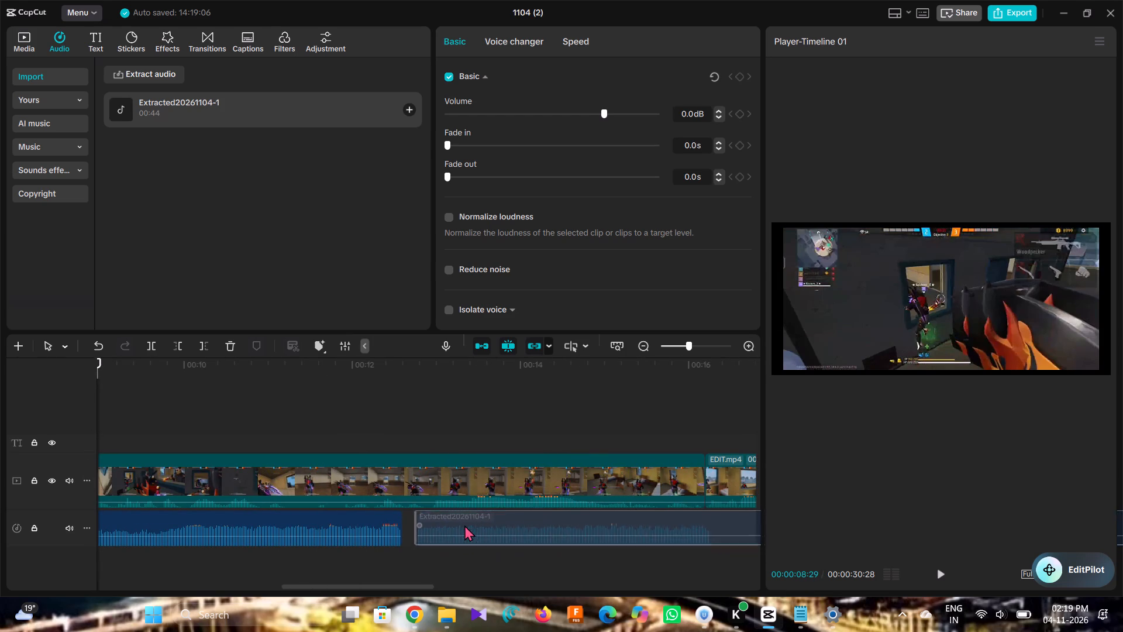
drag(464, 525, 456, 530)
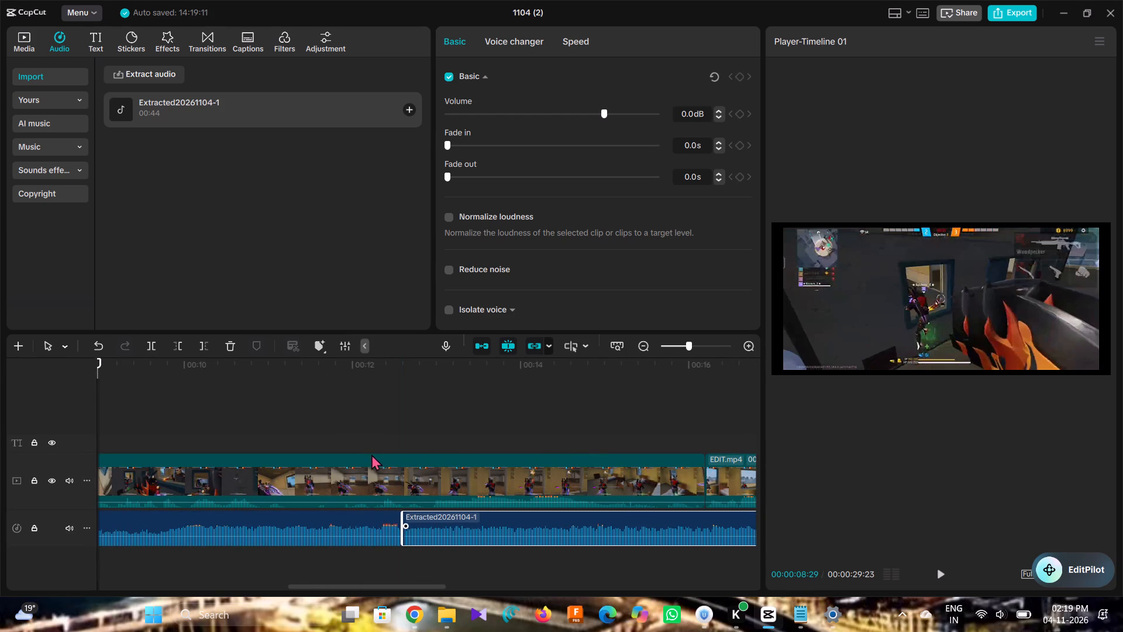
Play from 00:00:10:12 across the audio join and past the end of the video to check the sync.
click(217, 437)
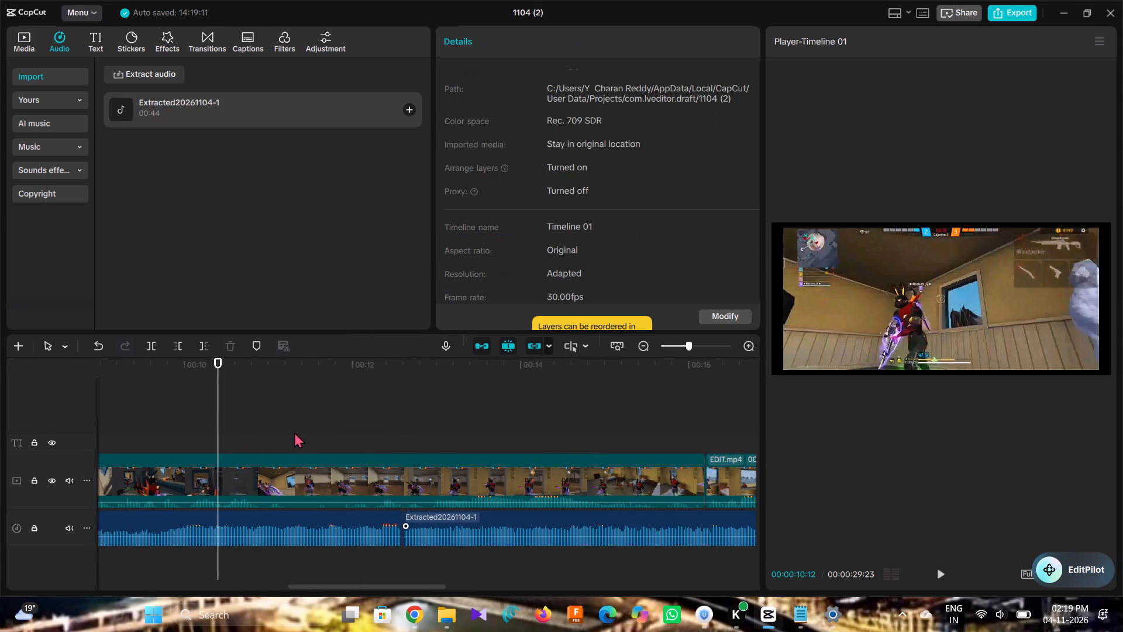
key(space)
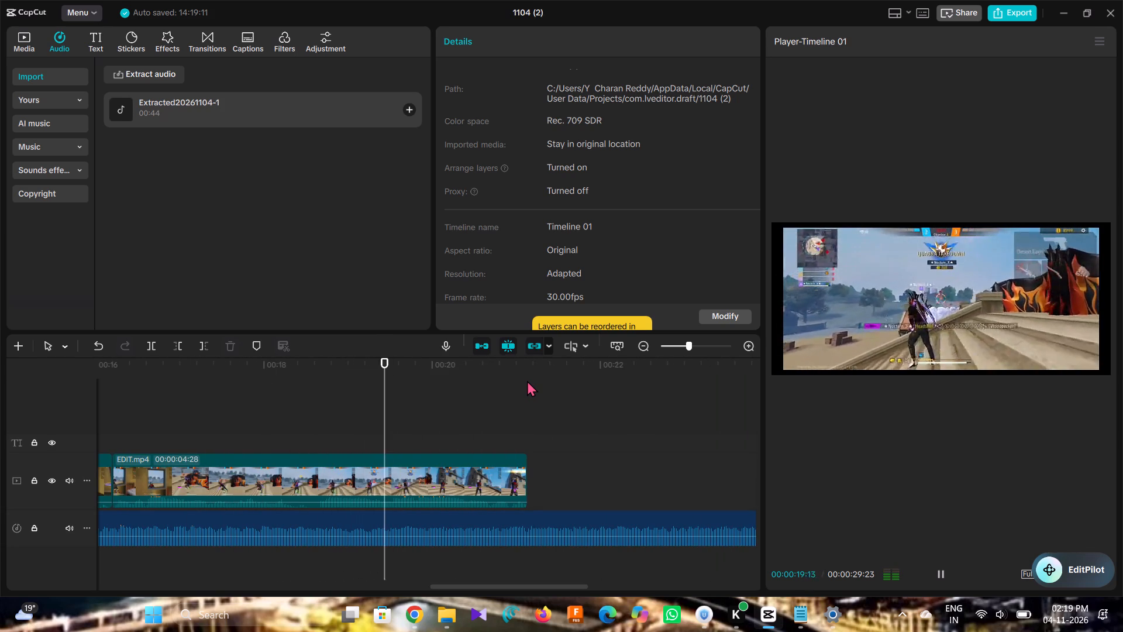
key(space)
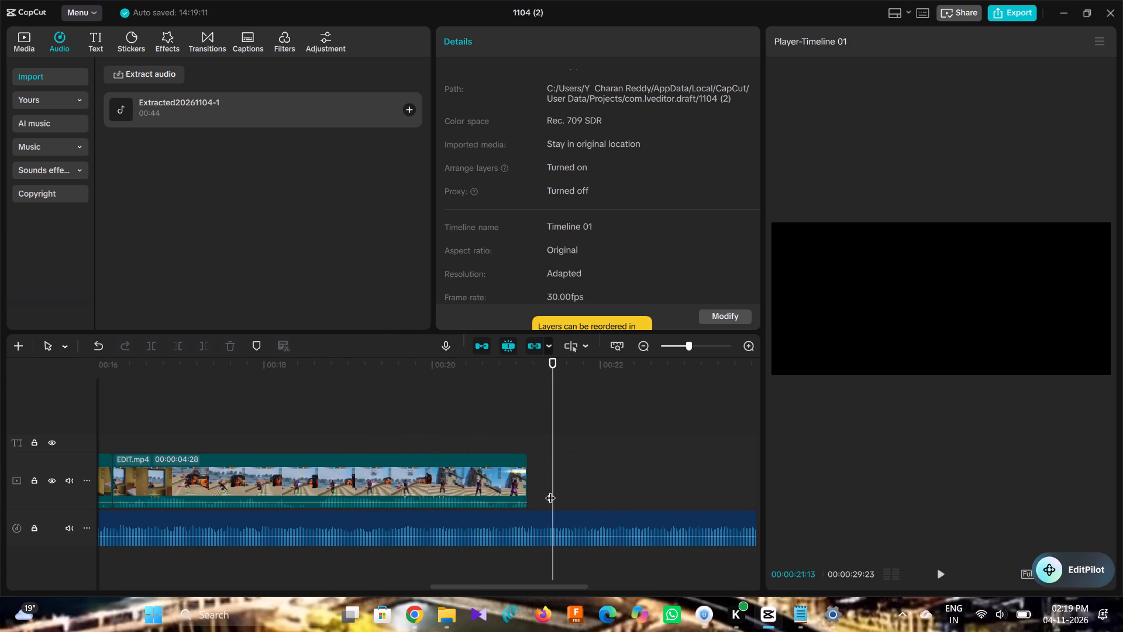
Split the second audio section at the end of EDIT.mp4, 00:00:21:04, and delete the audio after it.
drag(550, 490, 529, 504)
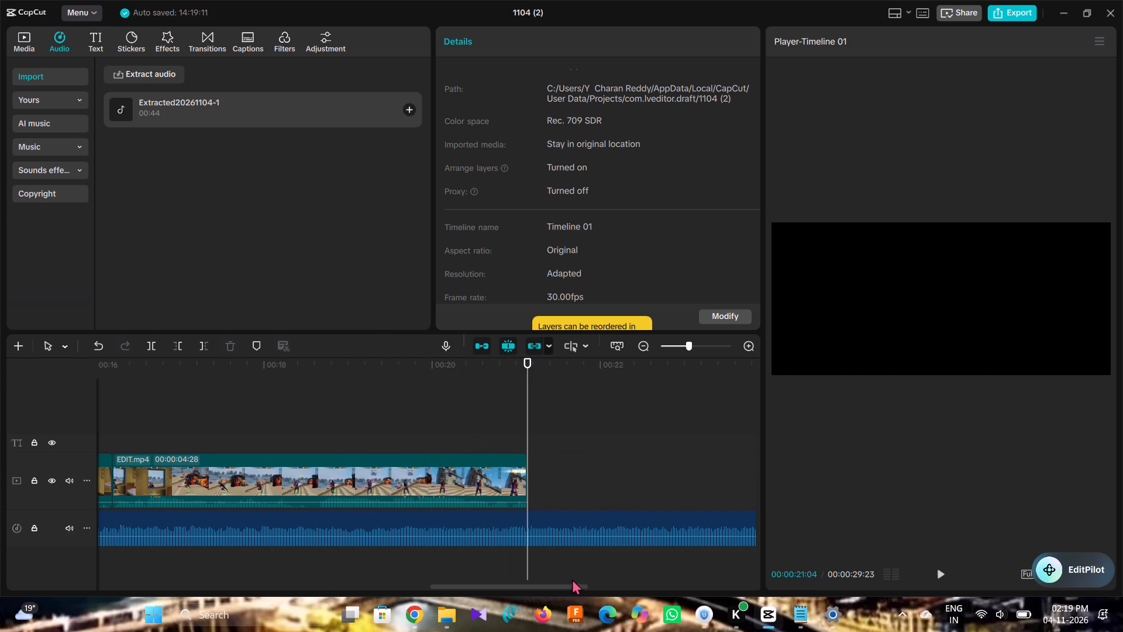
click(148, 344)
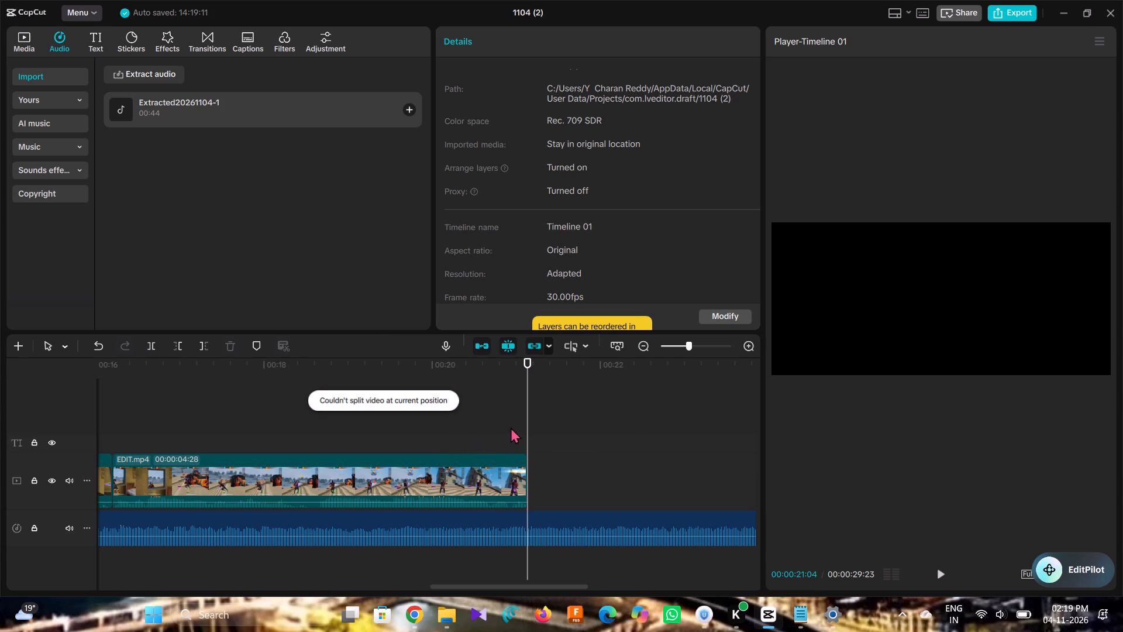
drag(566, 522, 561, 520)
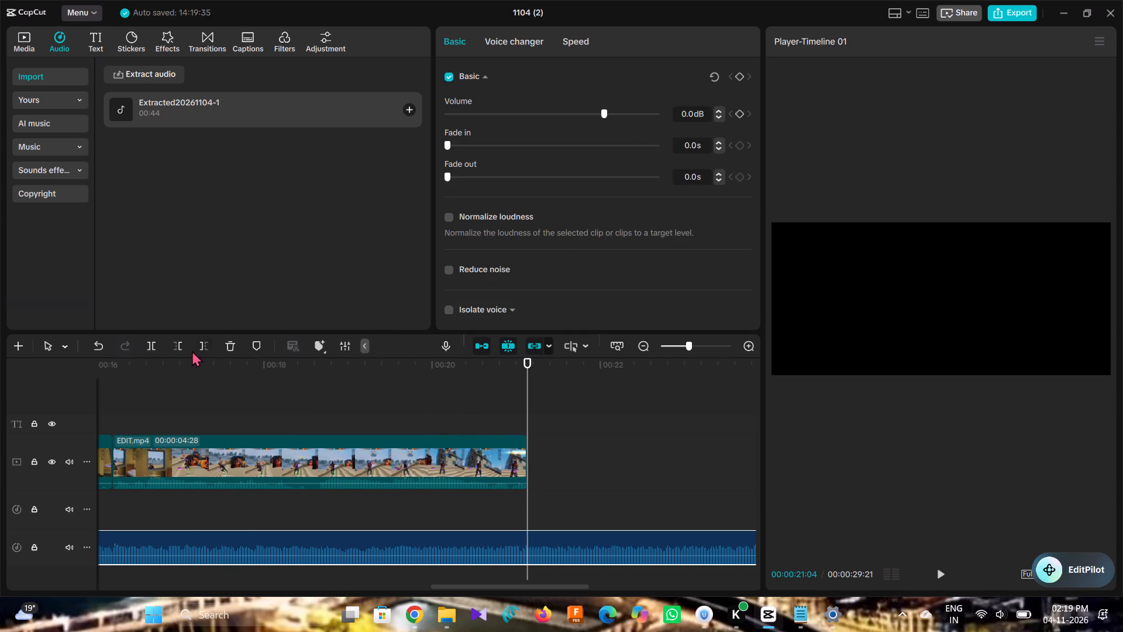
click(147, 338)
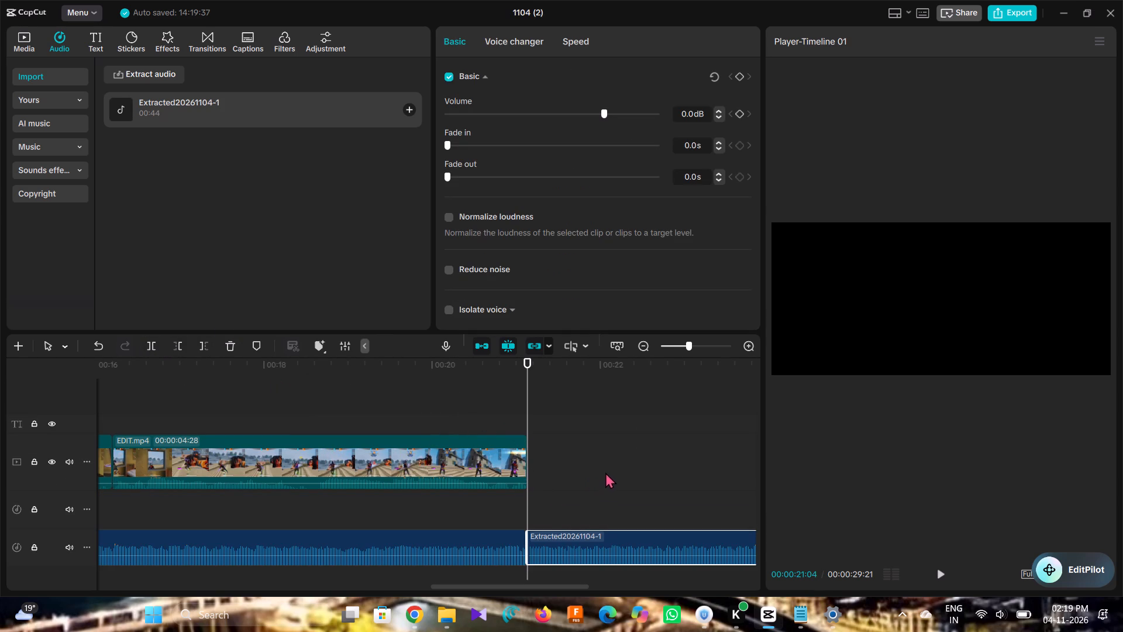
key(BackSpace)
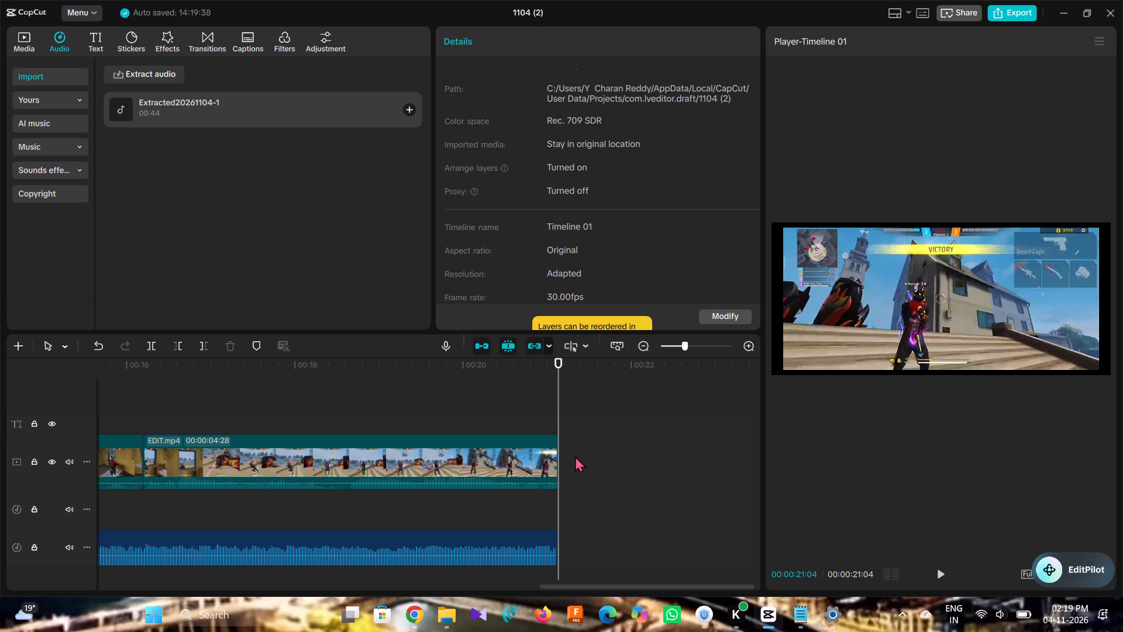
Play the edit from 00:00:00:00 to about 00:00:16:26 to check how the audio fits the gameplay.
key(Left)
key(Left)
key(Left)
key(Left)
key(Left)
key(Left)
key(Left)
key(Left)
key(Left)
key(Left)
key(Left)
key(Left)
key(Left)
key(Left)
key(Left)
key(Left)
key(Left)
key(Left)
key(Left)
key(Left)
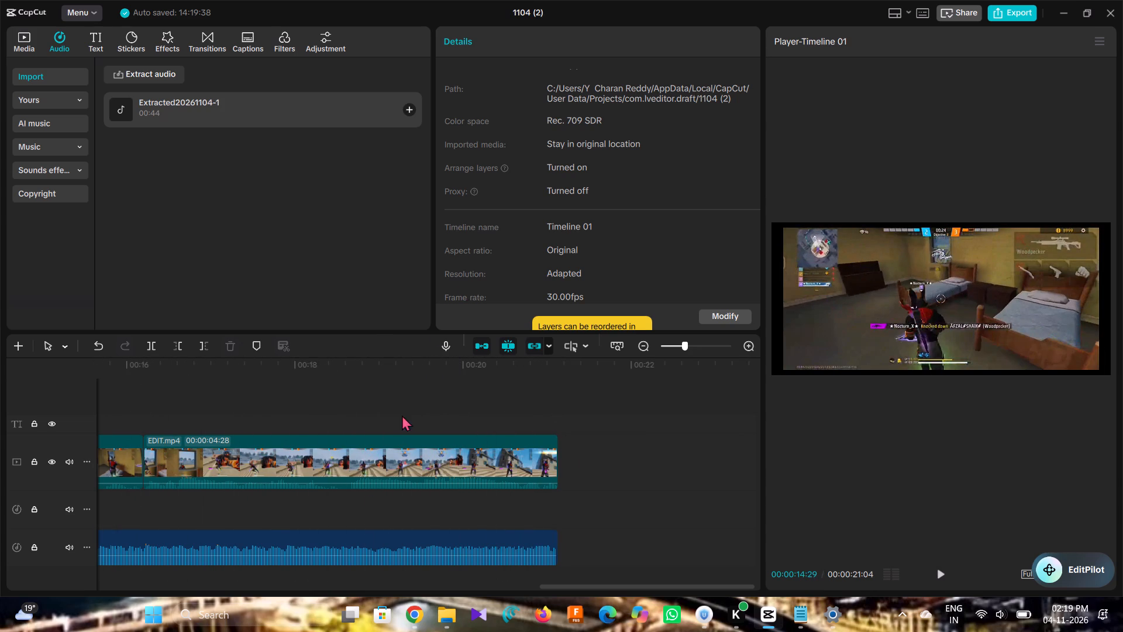
scroll(401, 511, right, 10)
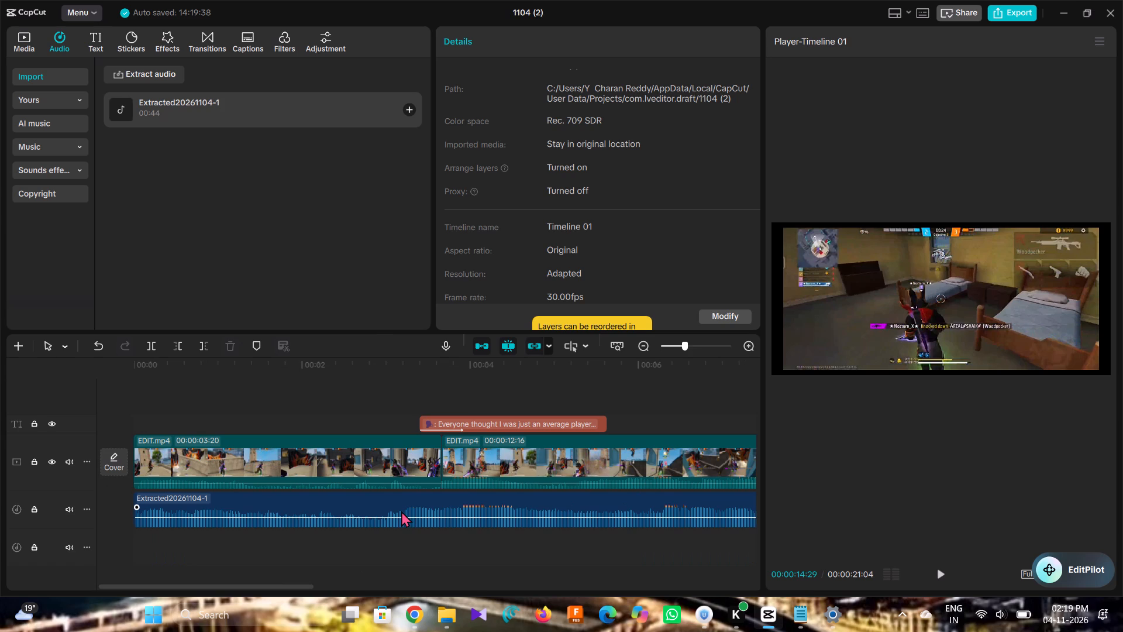
click(123, 400)
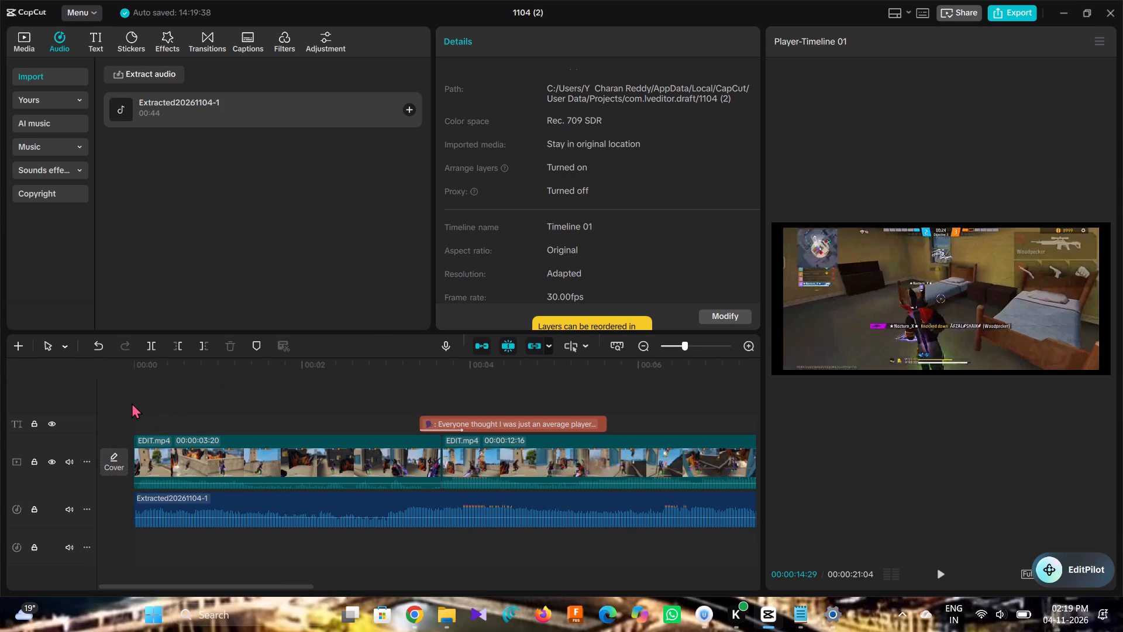
click(139, 401)
drag(142, 401, 124, 408)
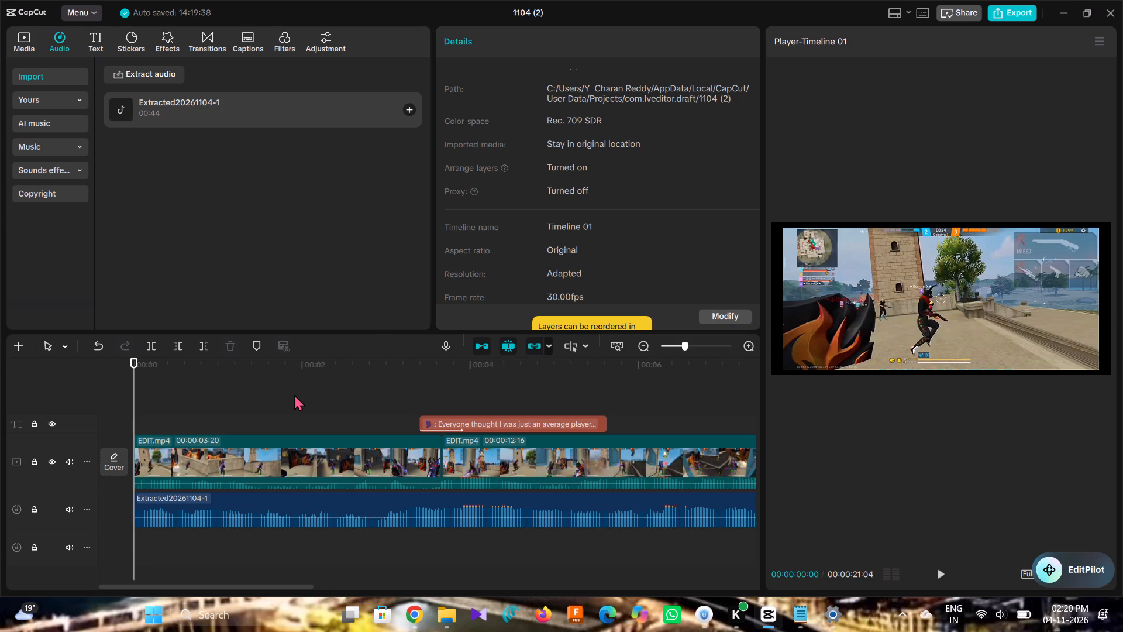
key(space)
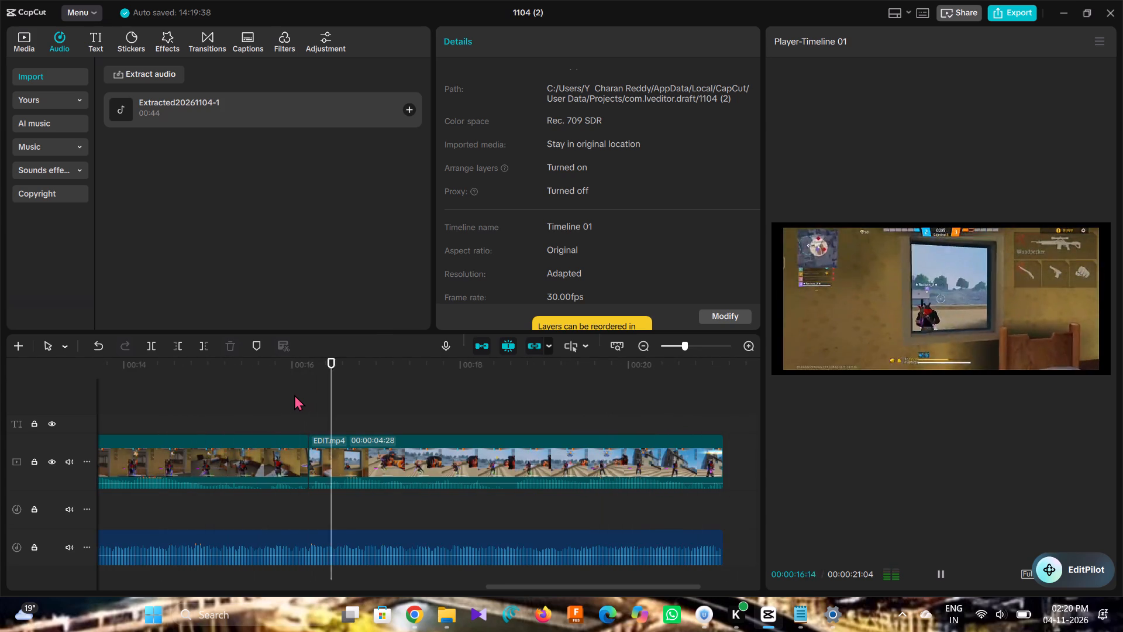
key(space)
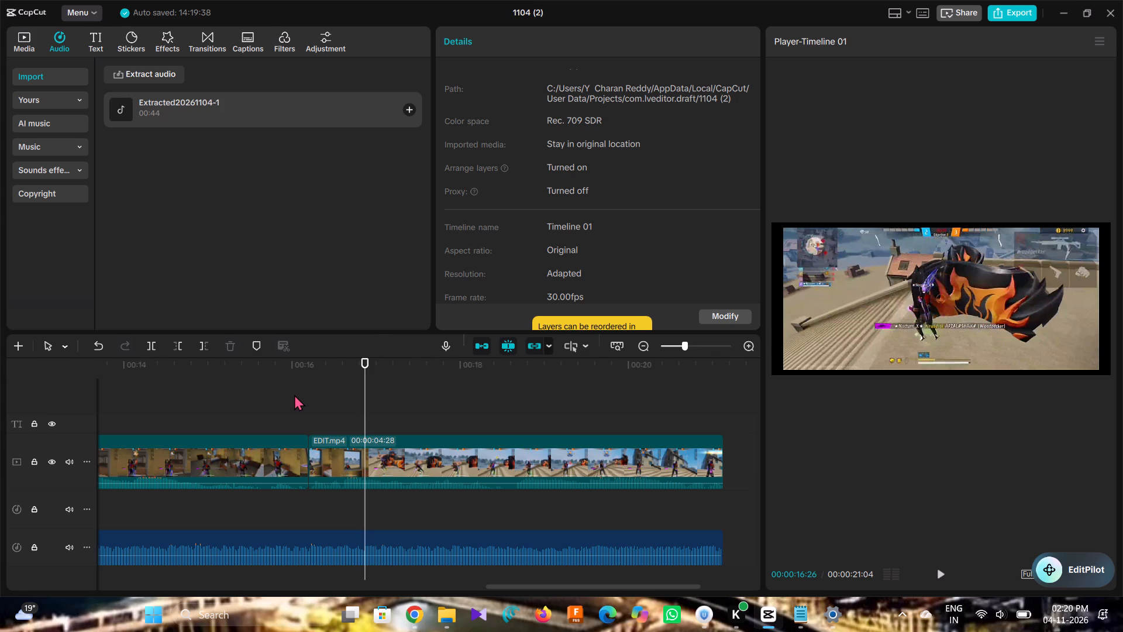
Replay the passage from 00:00:13:15 to 00:00:18:26, pausing along the way, to examine the audio sync.
key(Left)
key(Left)
key(Left)
key(Left)
key(Left)
key(Left)
key(Left)
key(Left)
key(Left)
key(Left)
key(Left)
key(Left)
key(Left)
key(Left)
key(Left)
key(Left)
key(Left)
key(Left)
key(Left)
key(Left)
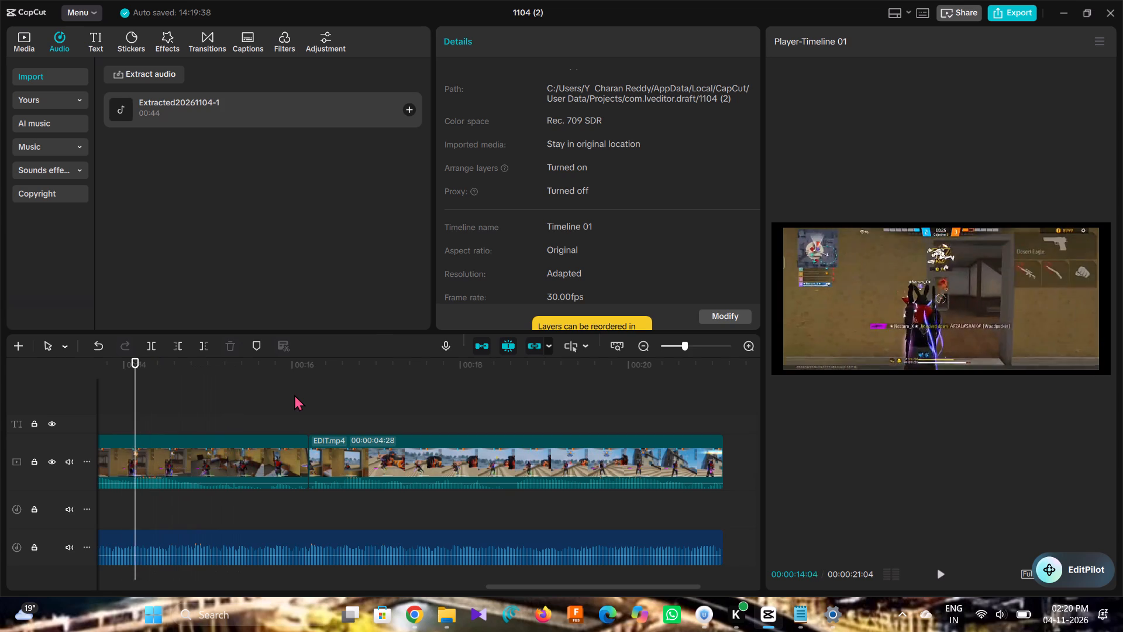
key(Left)
key(Left)
key(Left)
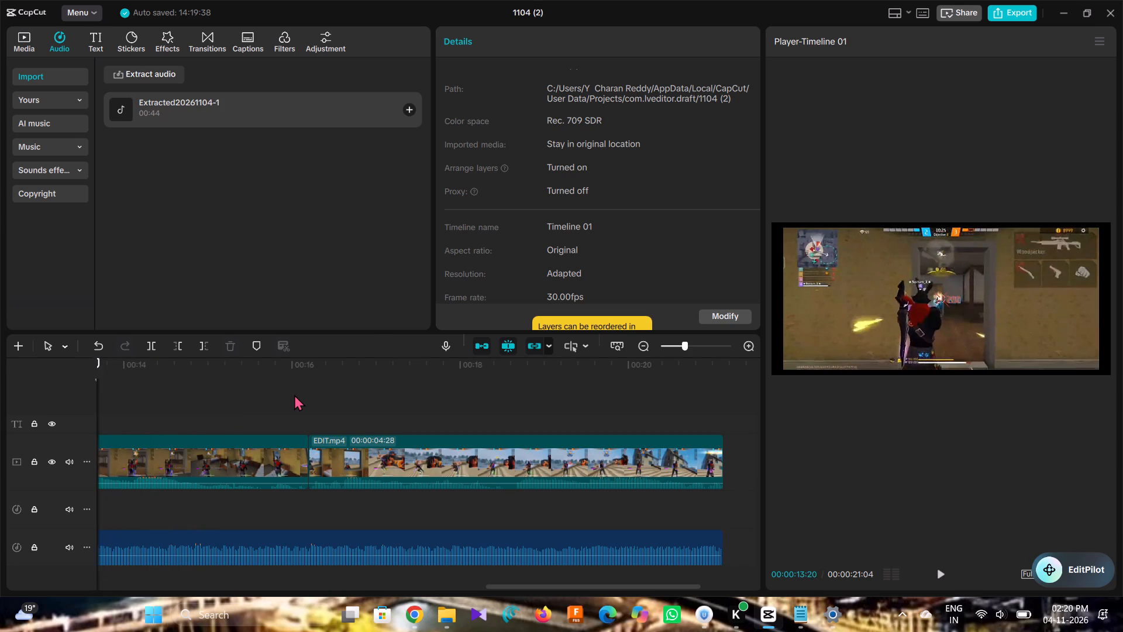
key(Left)
key(Left)
key(slash)
key(Left)
key(Left)
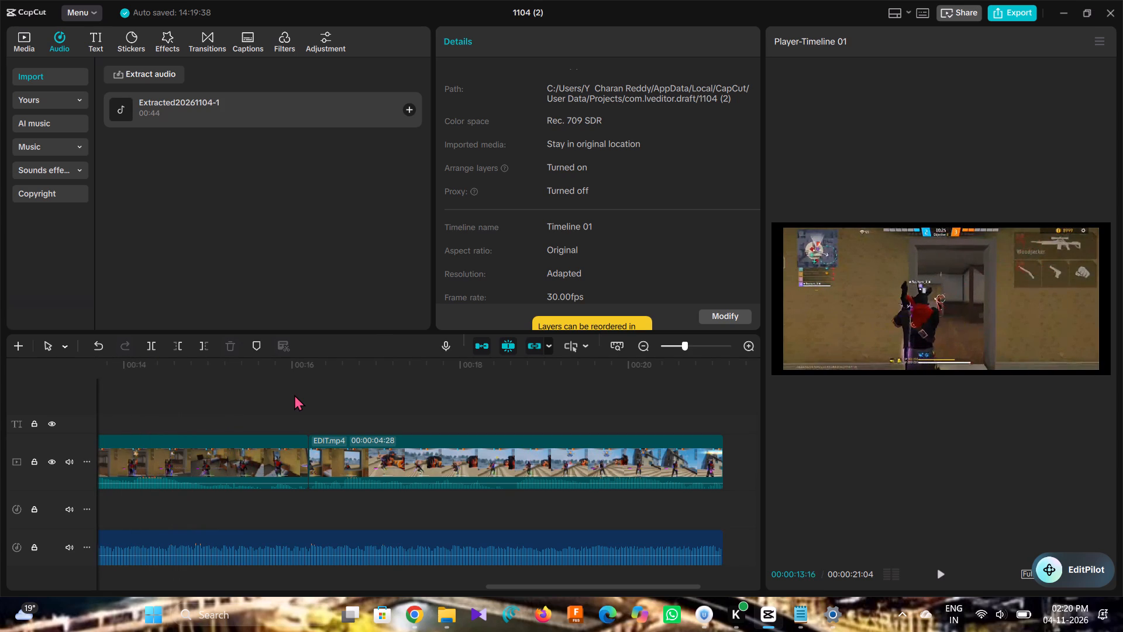
key(Left)
key(space)
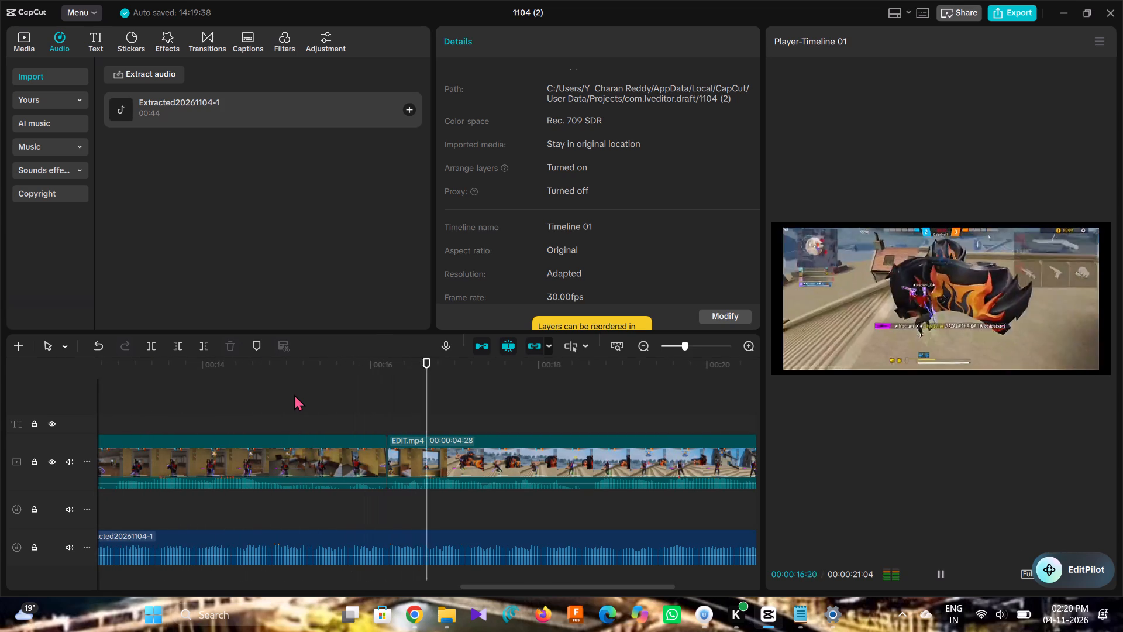
key(space)
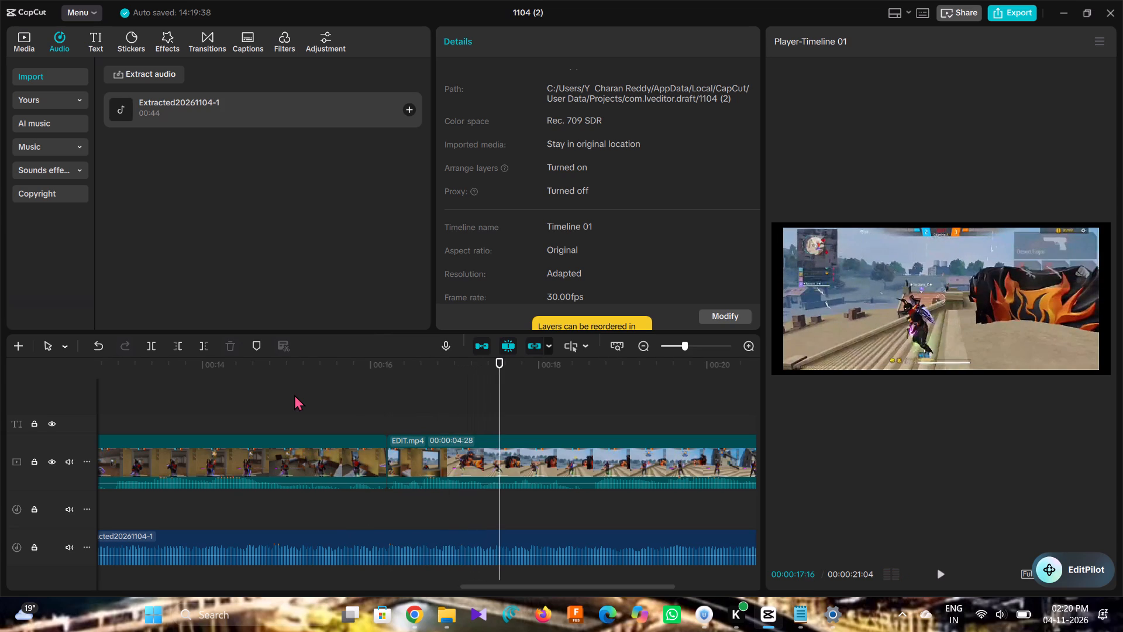
key(space)
key(space)
key(space)
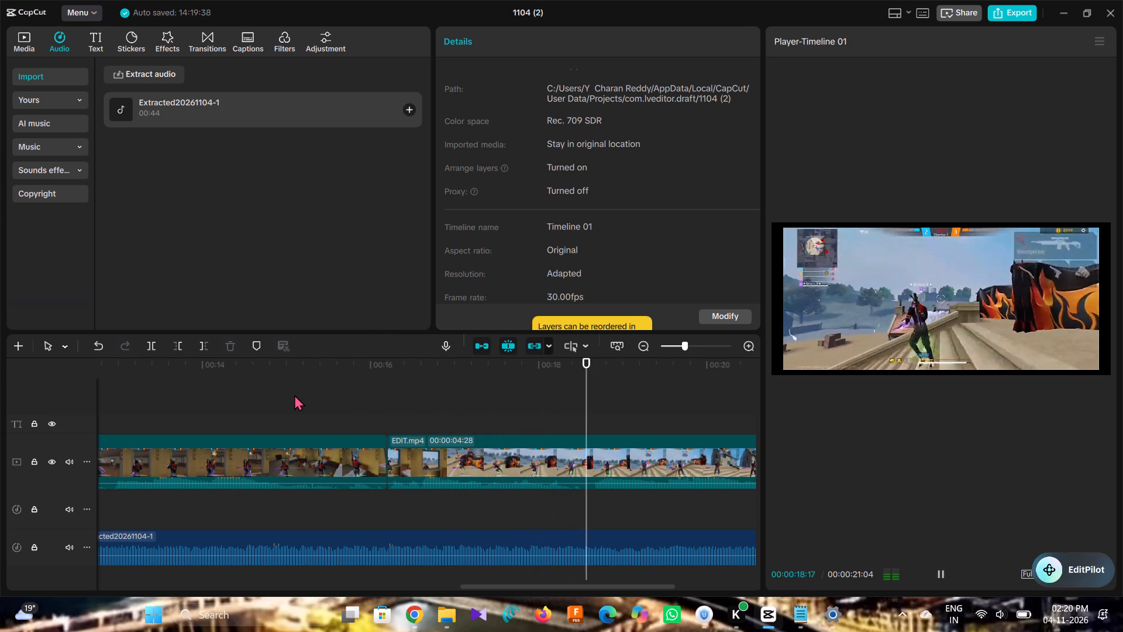
key(space)
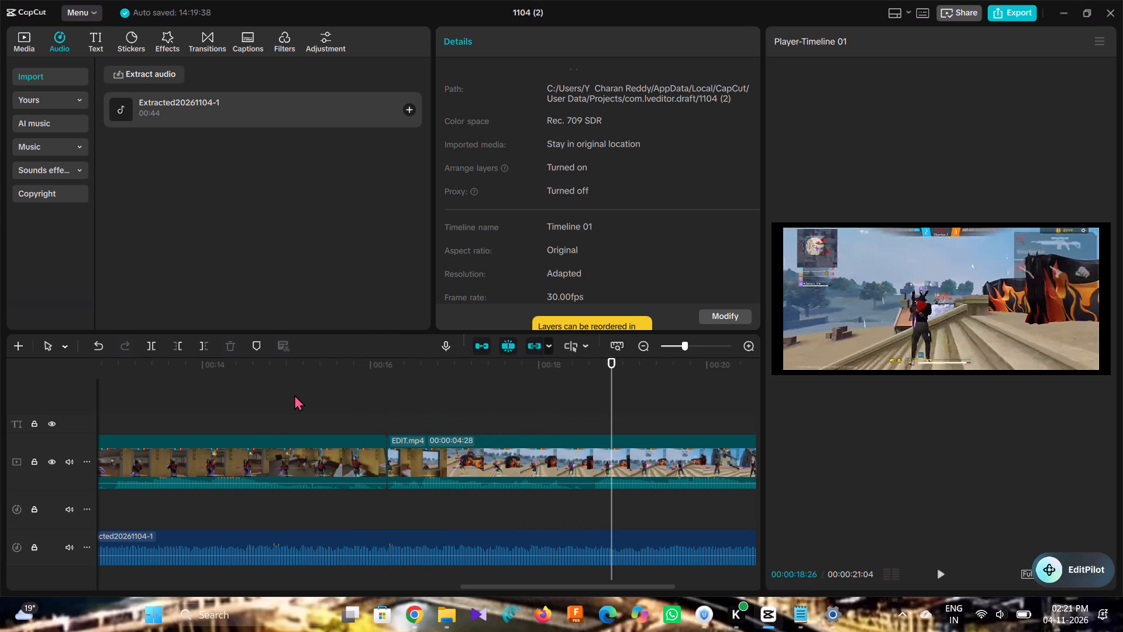
Undo the last three audio edits to bring back the audio trimmed off beyond the end of the video.
key(ctrl+z)
key(ctrl+z)
key(ctrl+z)
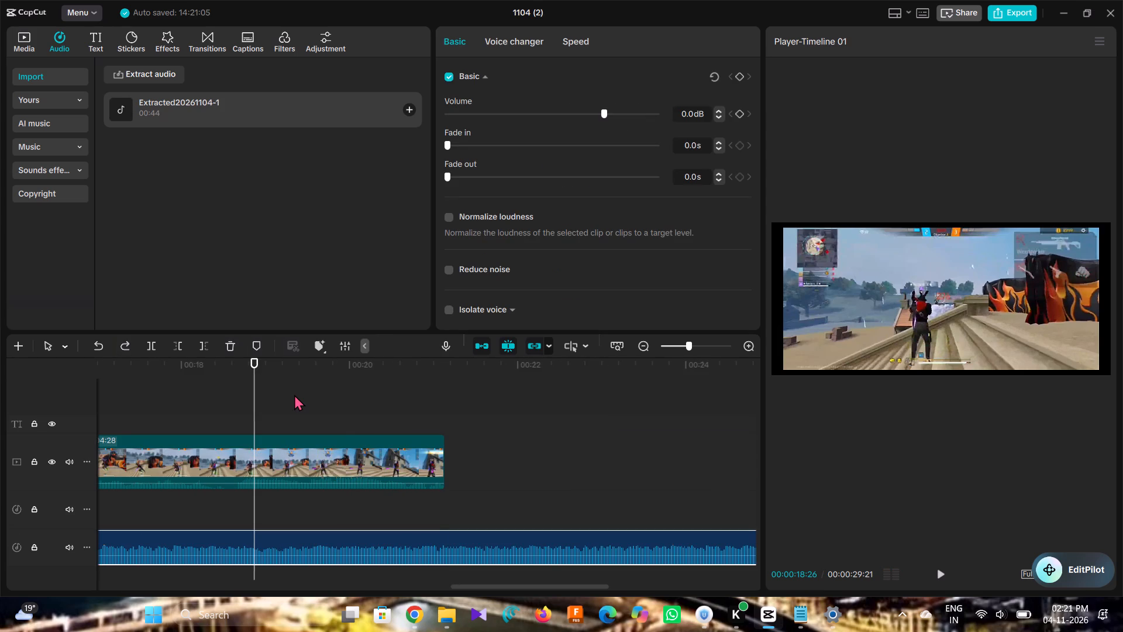
Play from 00:00:00:00 across the audio join at 00:00:12:18 to 00:00:13:12 to check the sync.
scroll(294, 394, right, 9)
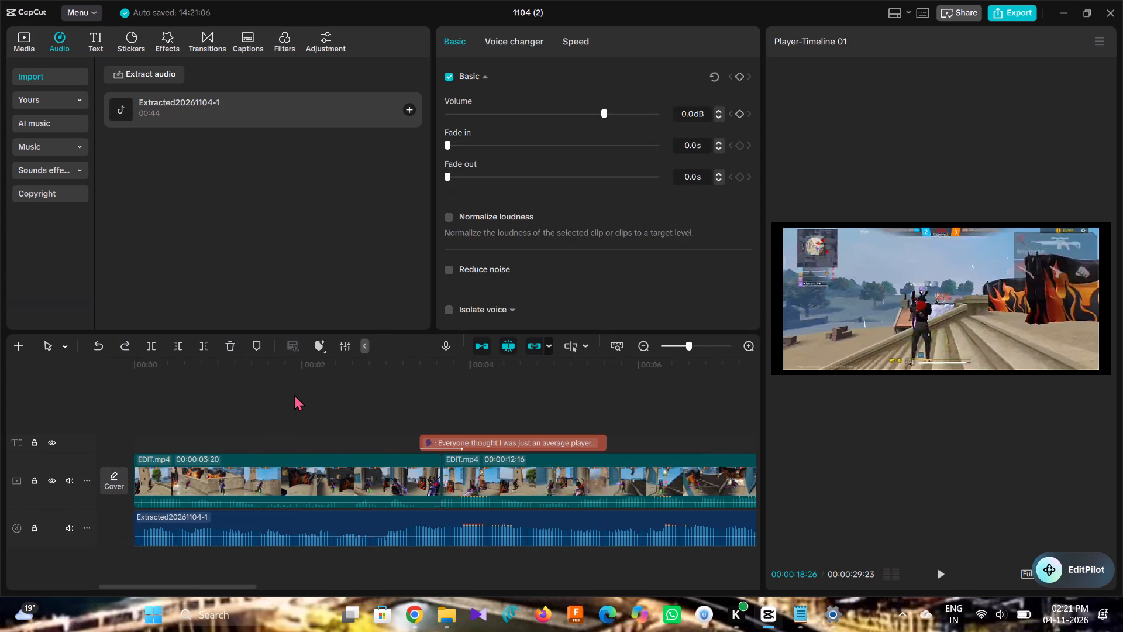
click(155, 420)
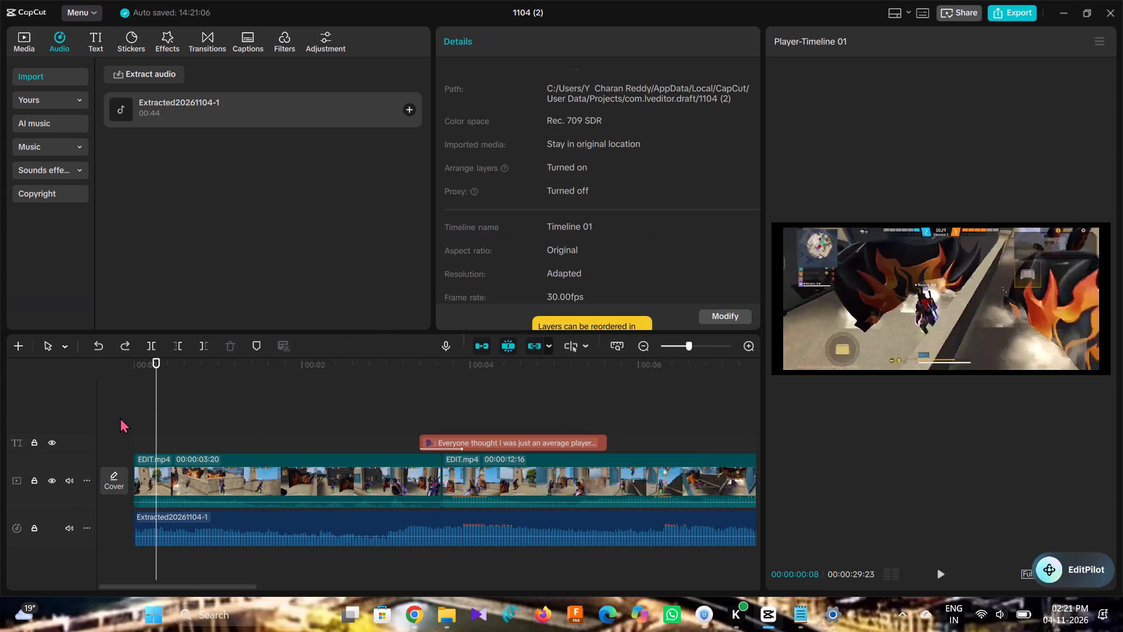
key(Left)
key(Left)
key(Left)
key(Left)
key(Left)
key(Left)
key(Left)
key(Left)
key(Left)
key(Left)
key(Left)
key(Left)
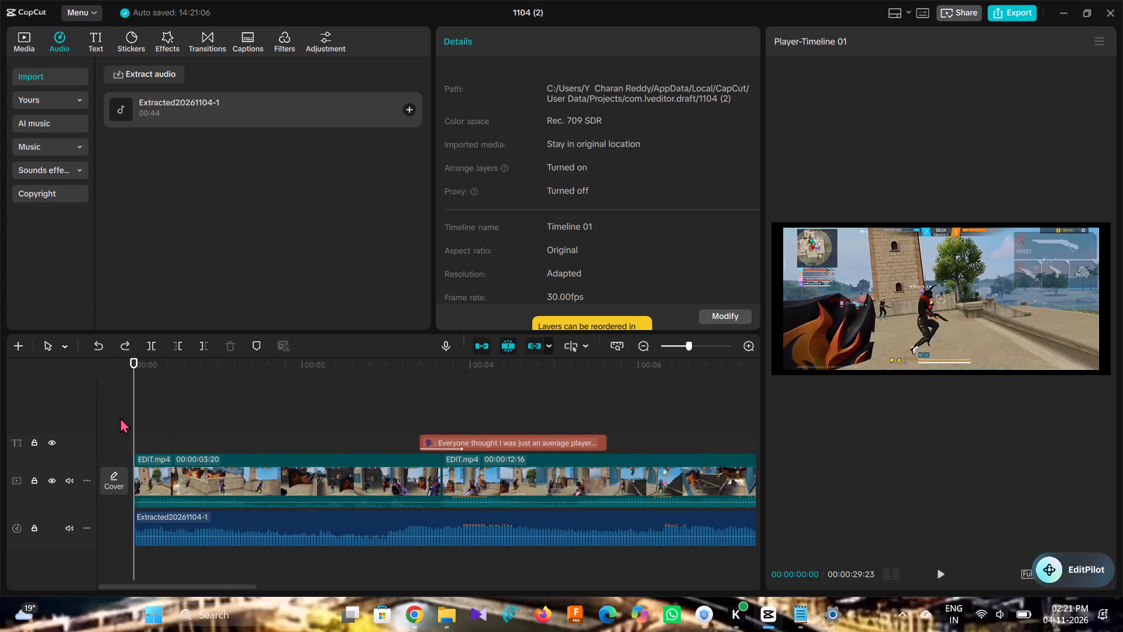
key(space)
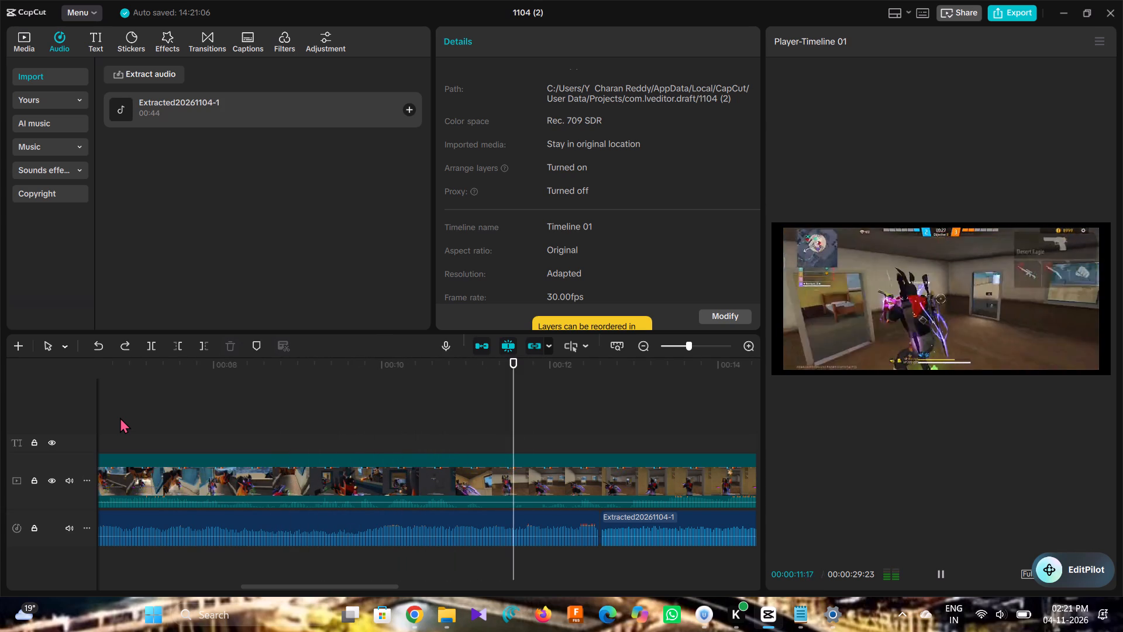
key(space)
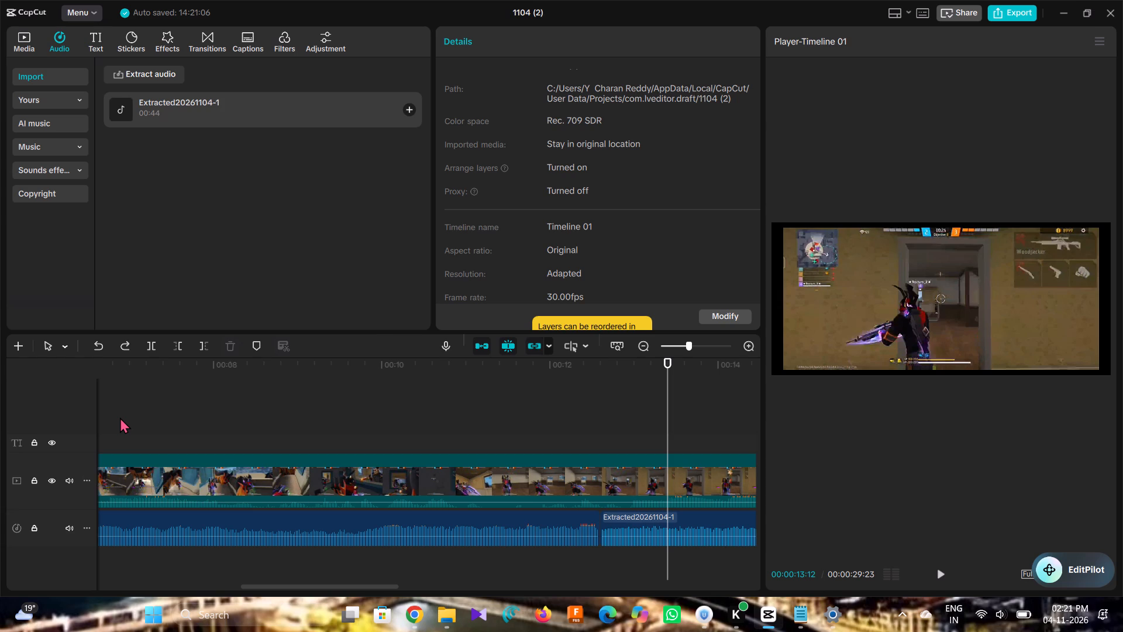
Undo the earlier audio move and deletion to restore the audio section starting at 00:00:12:18.
key(ctrl+z)
key(ctrl+z)
key(ctrl+z)
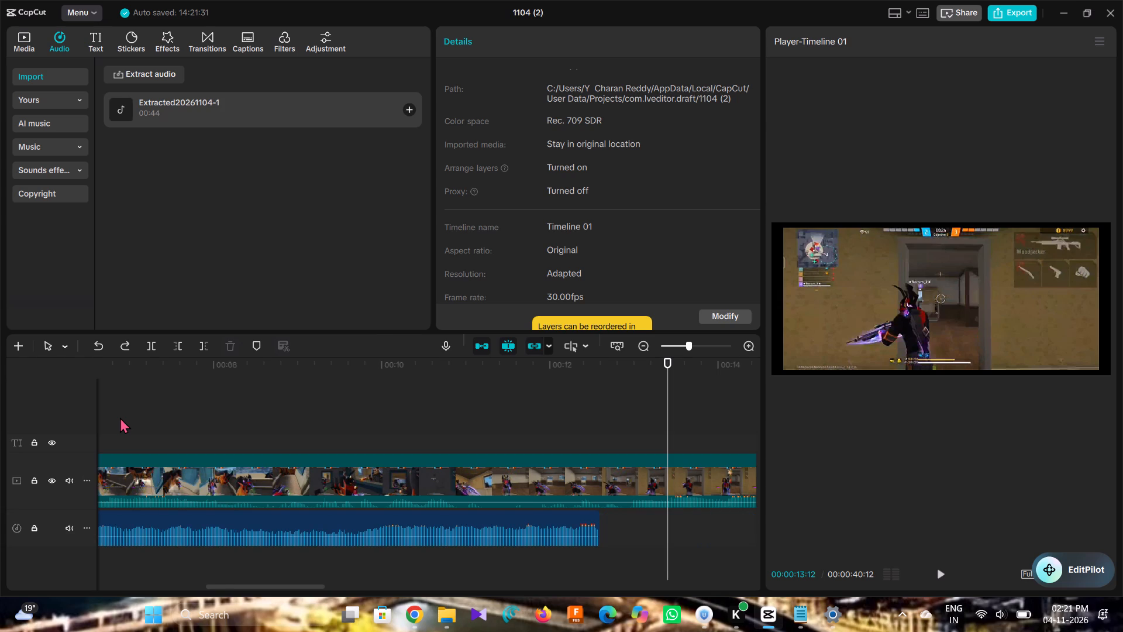
key(ctrl+z)
Delete the first section of the extracted audio, from the timeline start to 00:00:12:18.
key(Left)
key(Left)
key(Left)
key(Left)
key(Left)
key(Left)
key(Left)
key(Left)
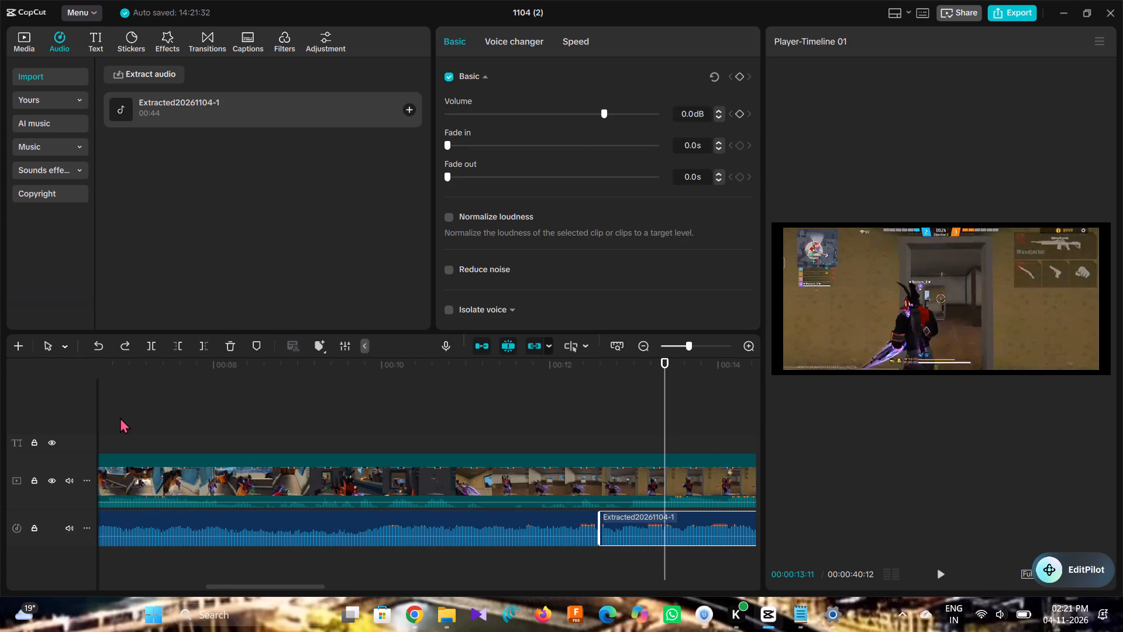
key(Left)
key(Left)
key(Left)
key(Left)
key(Left)
key(Left)
key(Left)
key(Left)
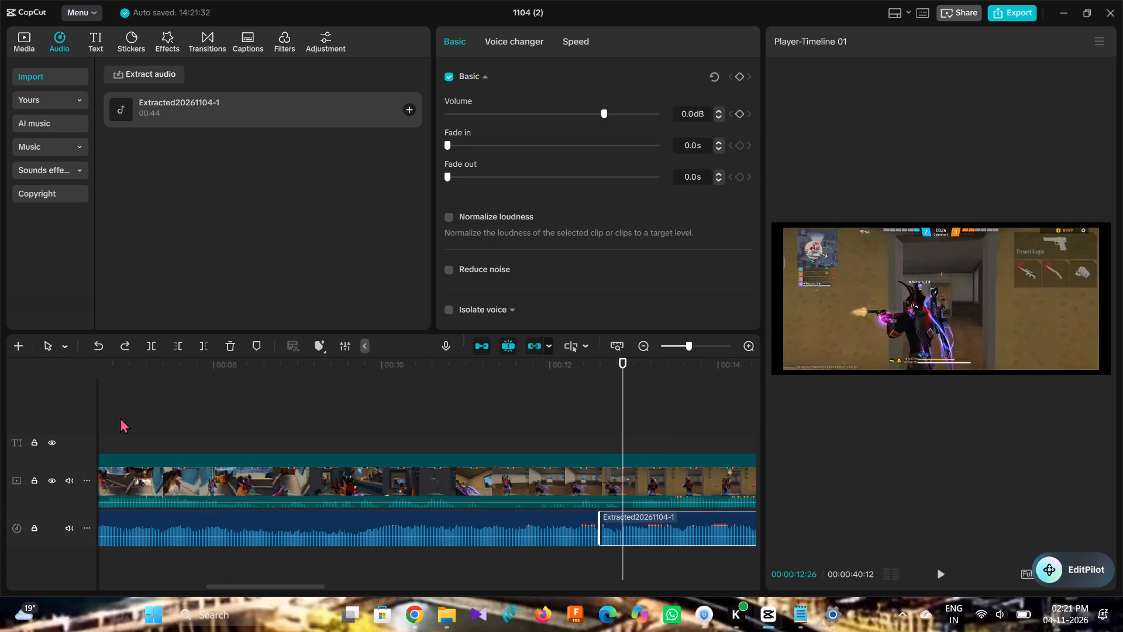
key(Left)
key(Left)
key(Left)
key(Left)
key(Left)
key(Left)
key(Left)
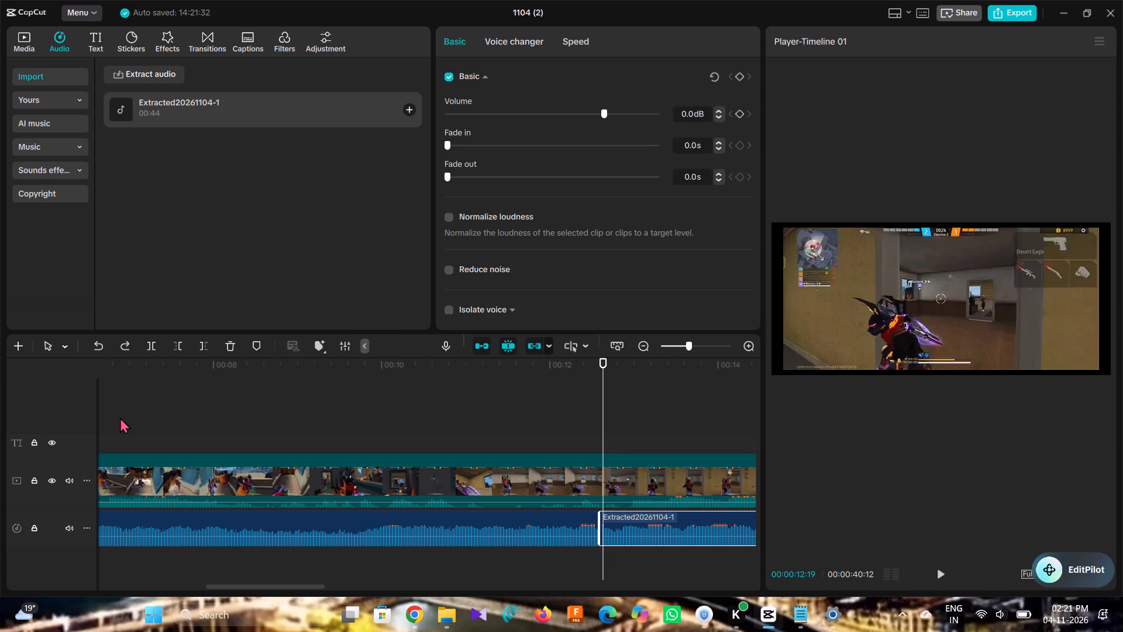
click(297, 524)
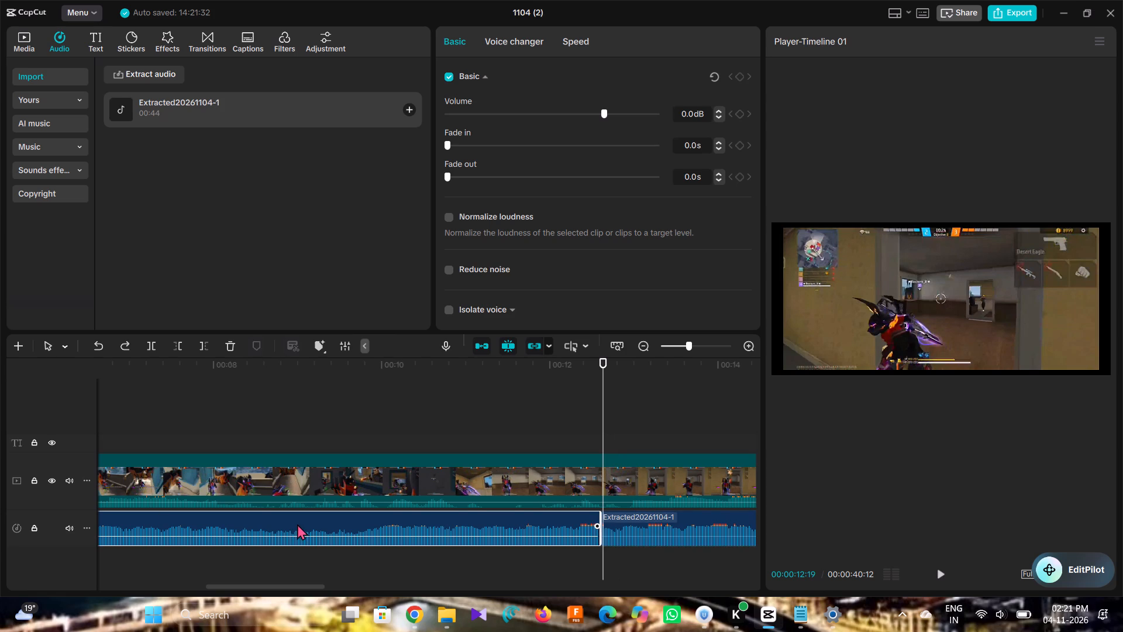
key(BackSpace)
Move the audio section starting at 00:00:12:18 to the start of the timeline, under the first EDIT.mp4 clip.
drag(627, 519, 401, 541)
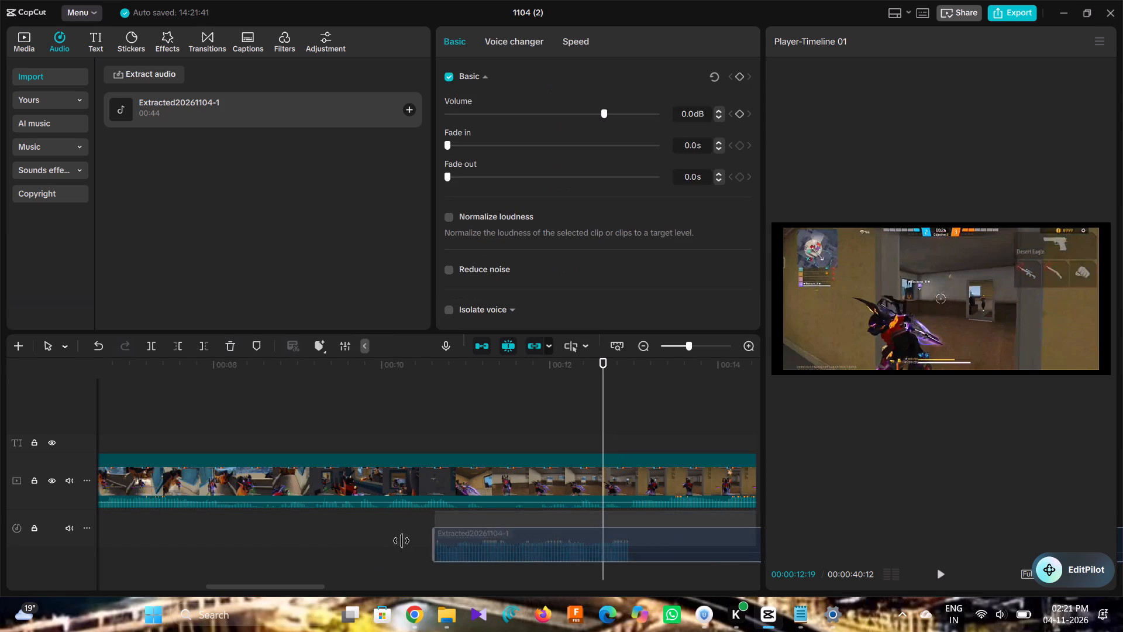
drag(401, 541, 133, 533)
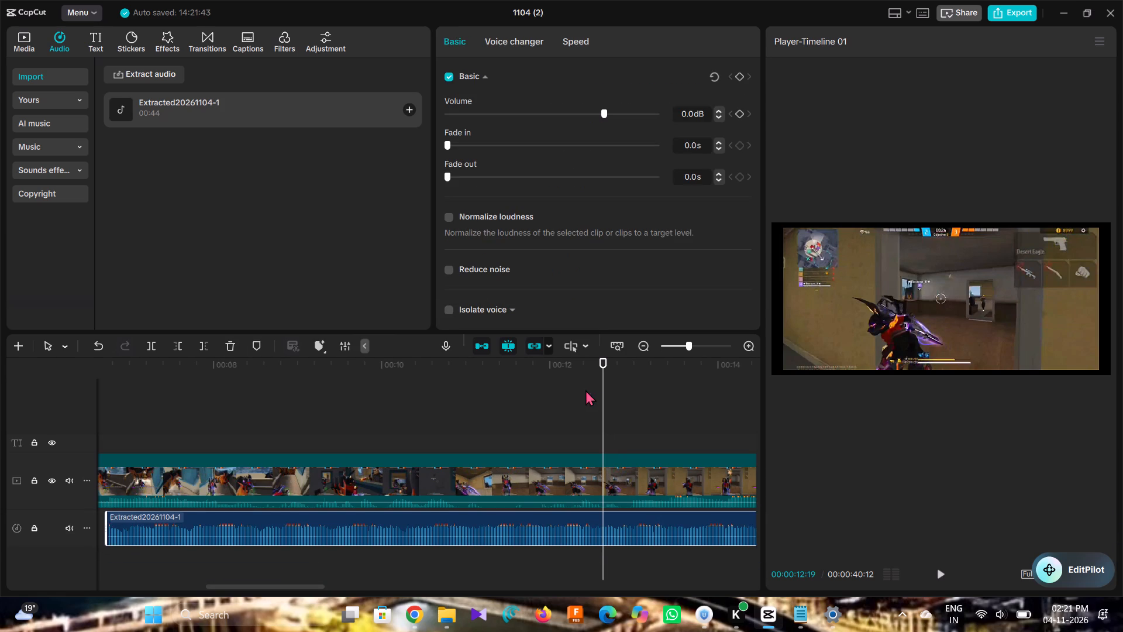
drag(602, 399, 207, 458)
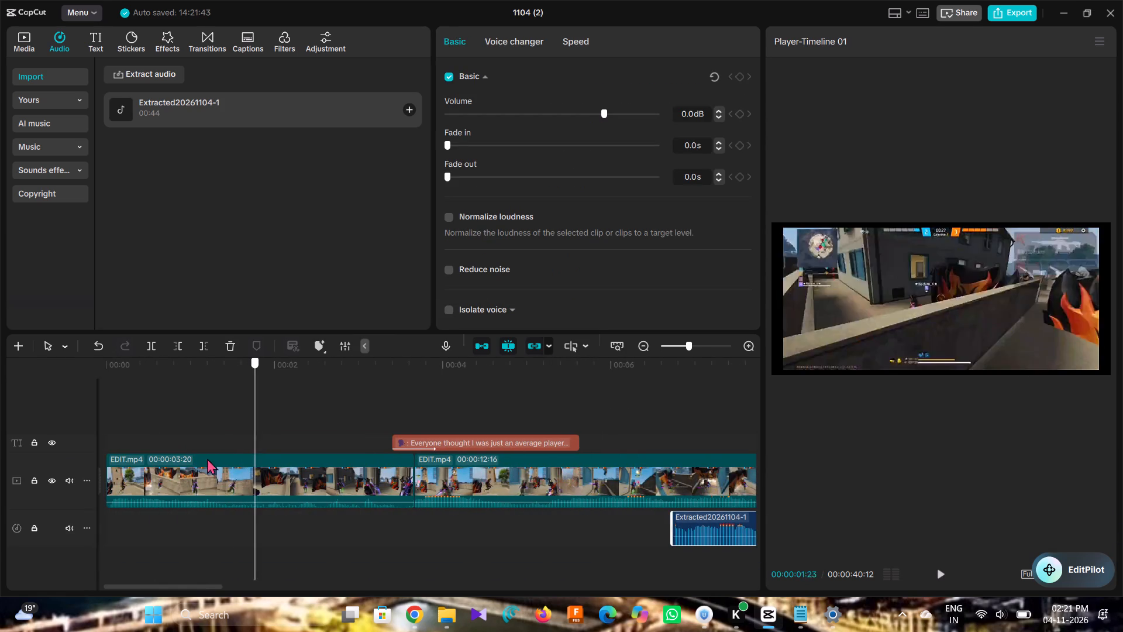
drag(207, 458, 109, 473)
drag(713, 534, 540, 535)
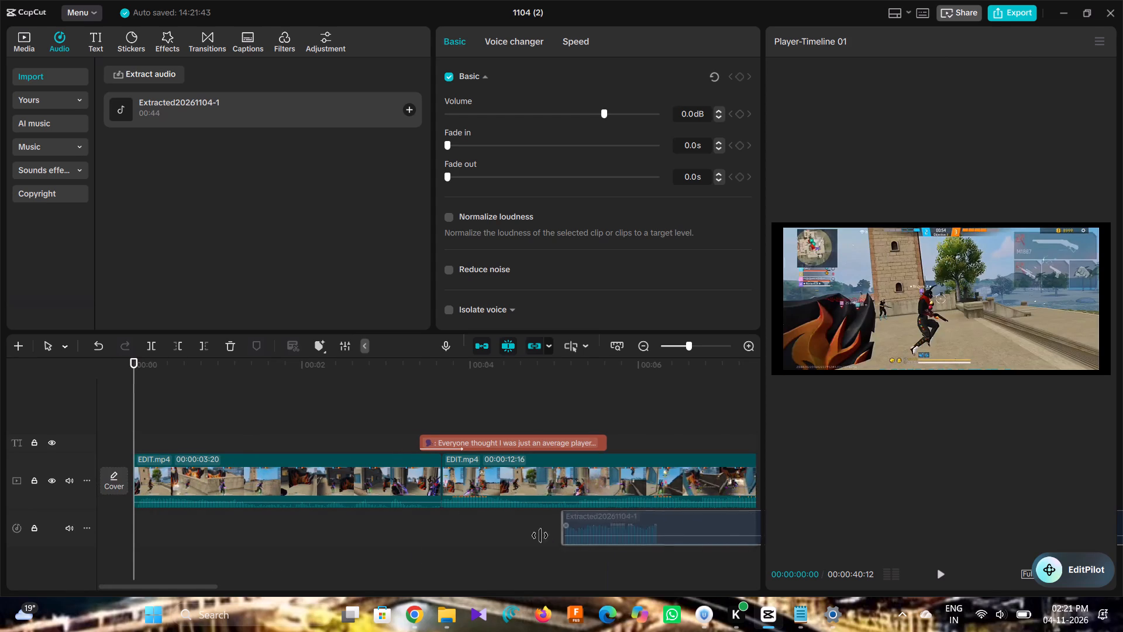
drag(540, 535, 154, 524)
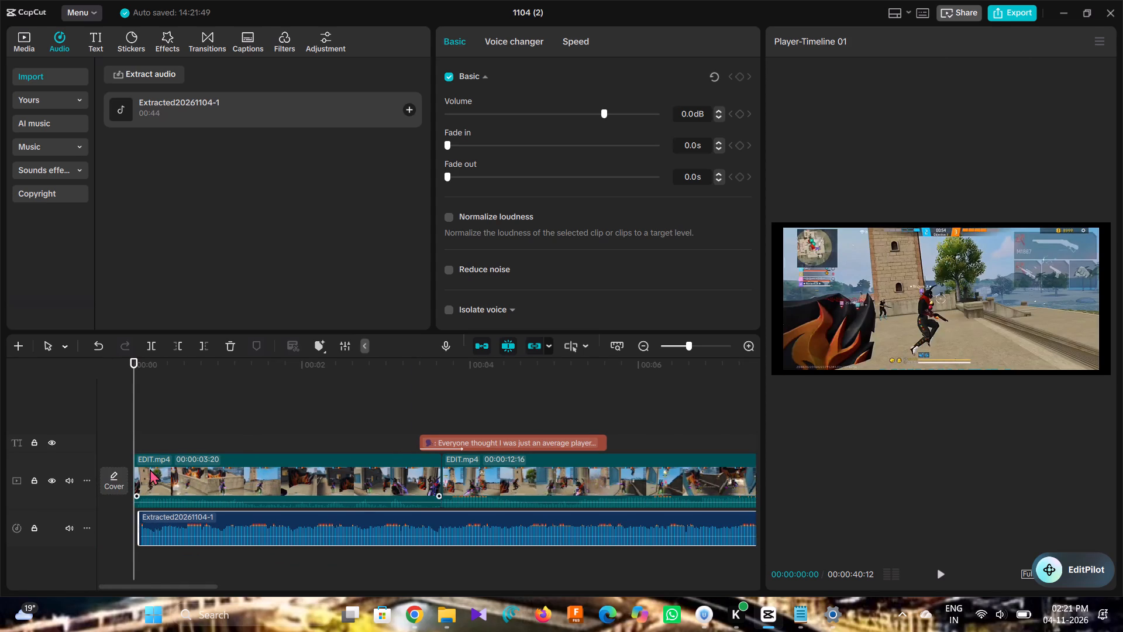
Play from 00:00:00:00 to 00:00:13:28 to check the moved audio section against the gameplay.
key(space)
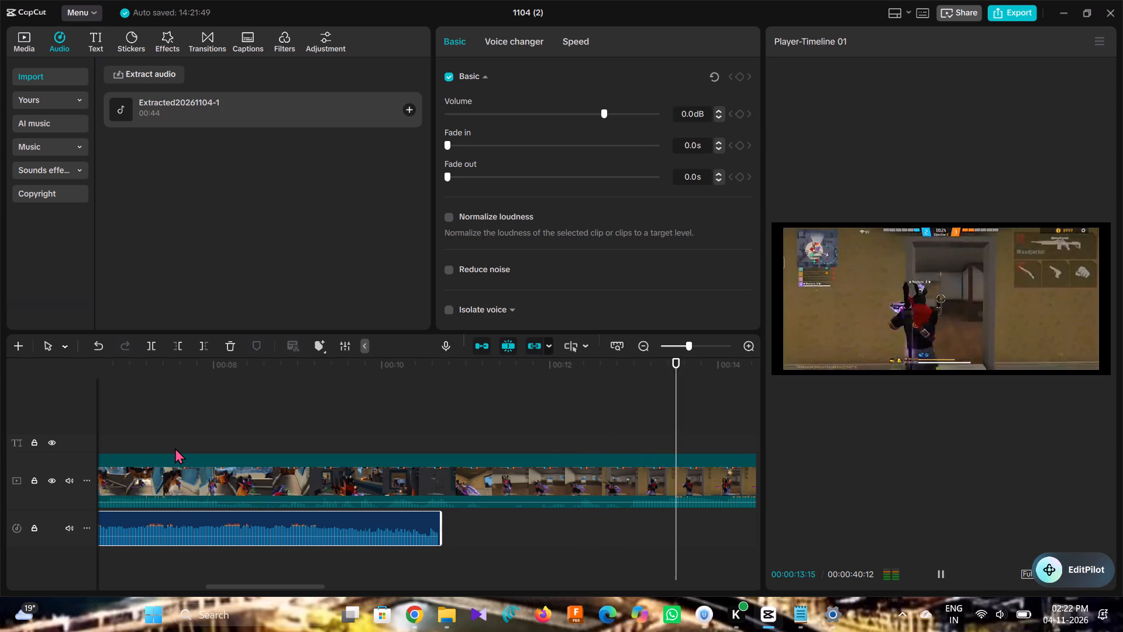
key(space)
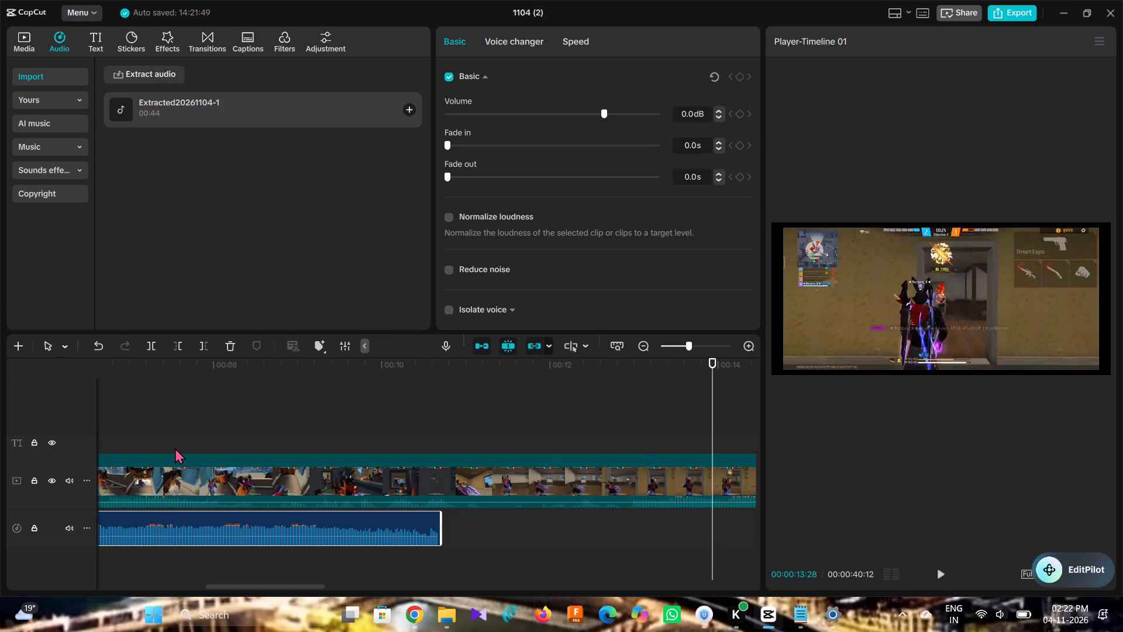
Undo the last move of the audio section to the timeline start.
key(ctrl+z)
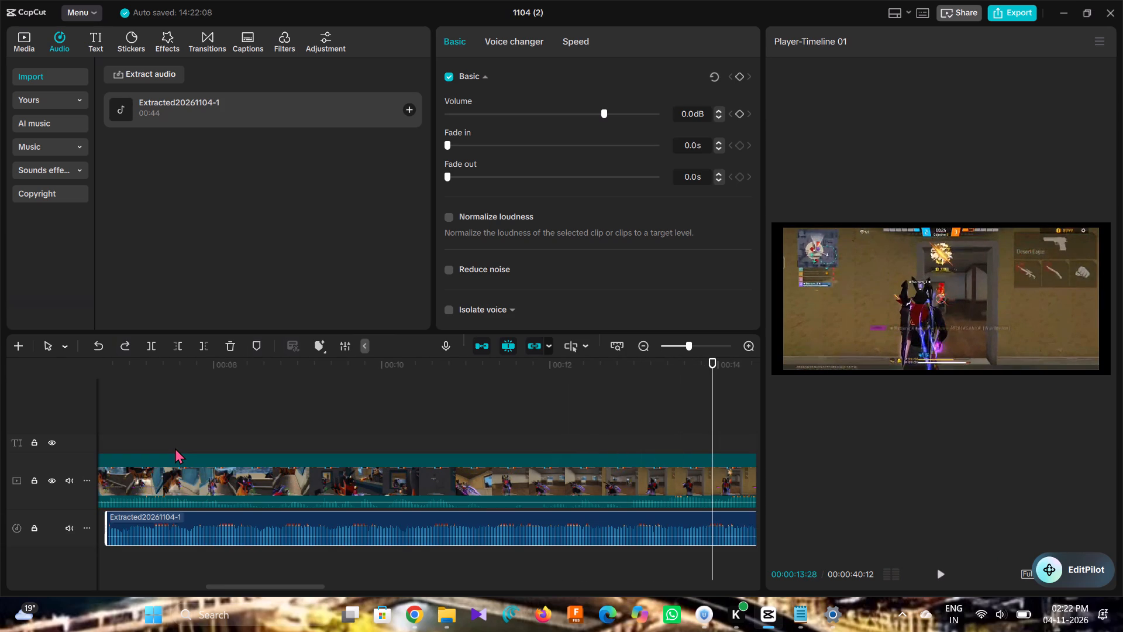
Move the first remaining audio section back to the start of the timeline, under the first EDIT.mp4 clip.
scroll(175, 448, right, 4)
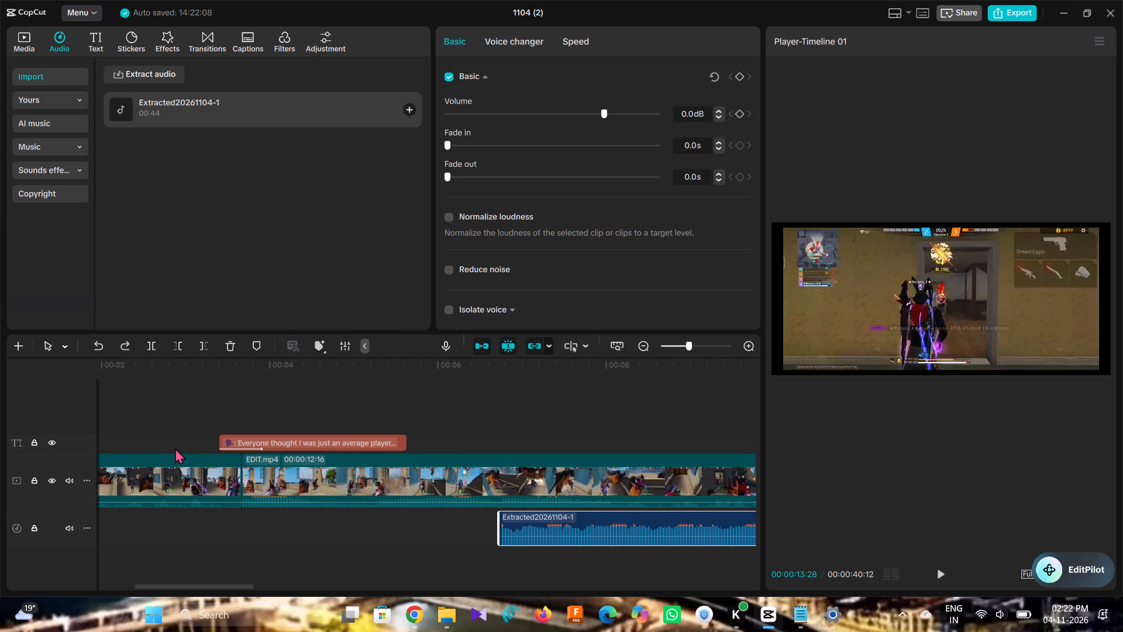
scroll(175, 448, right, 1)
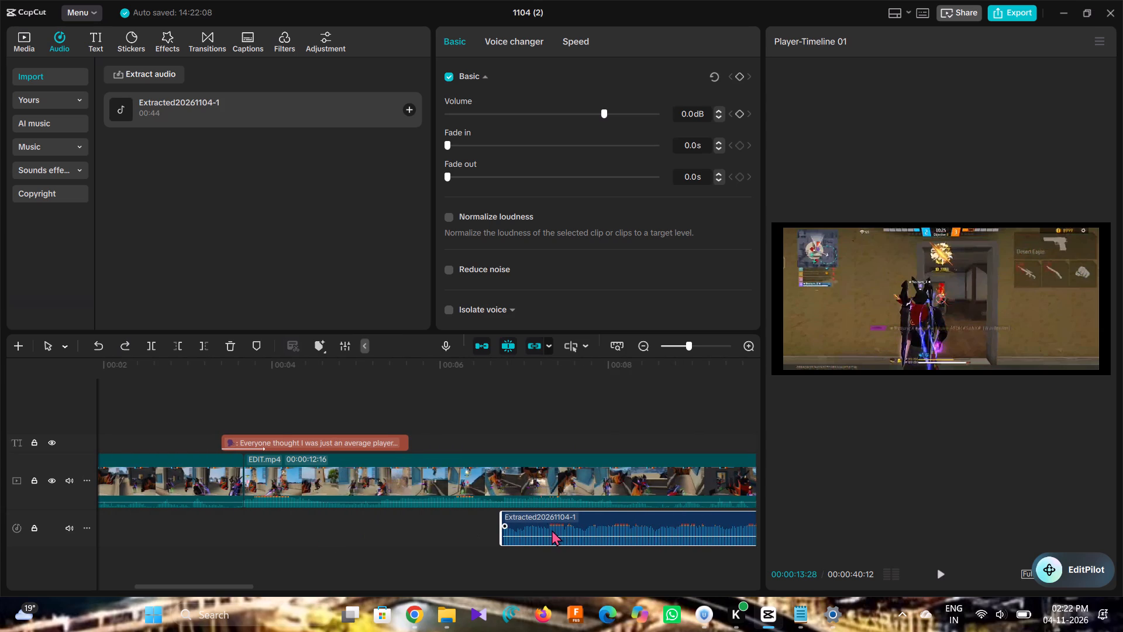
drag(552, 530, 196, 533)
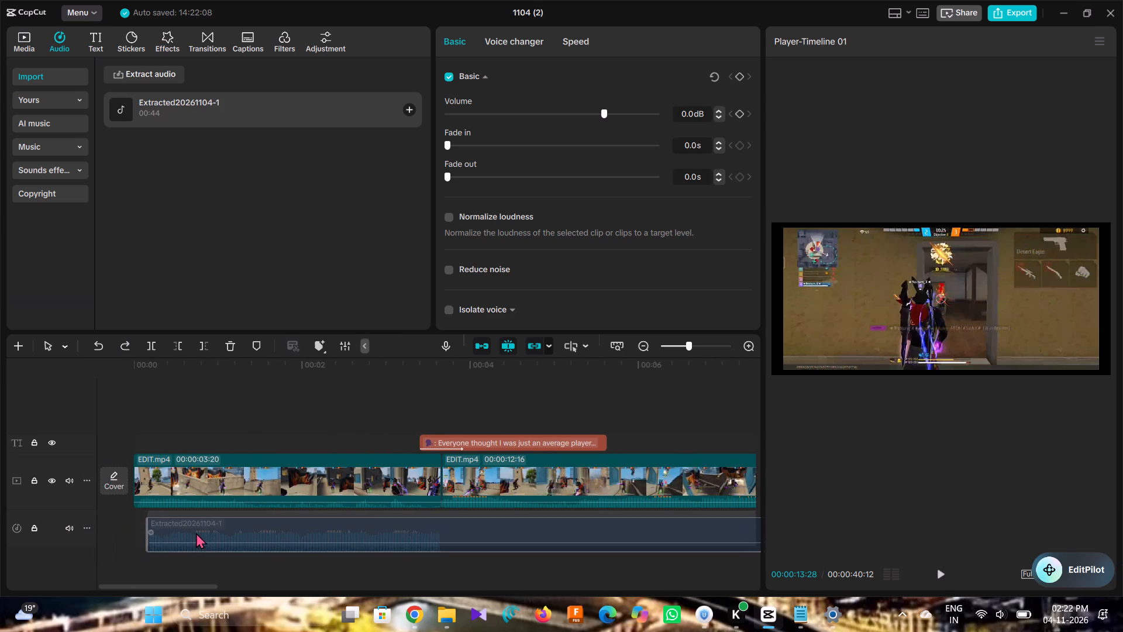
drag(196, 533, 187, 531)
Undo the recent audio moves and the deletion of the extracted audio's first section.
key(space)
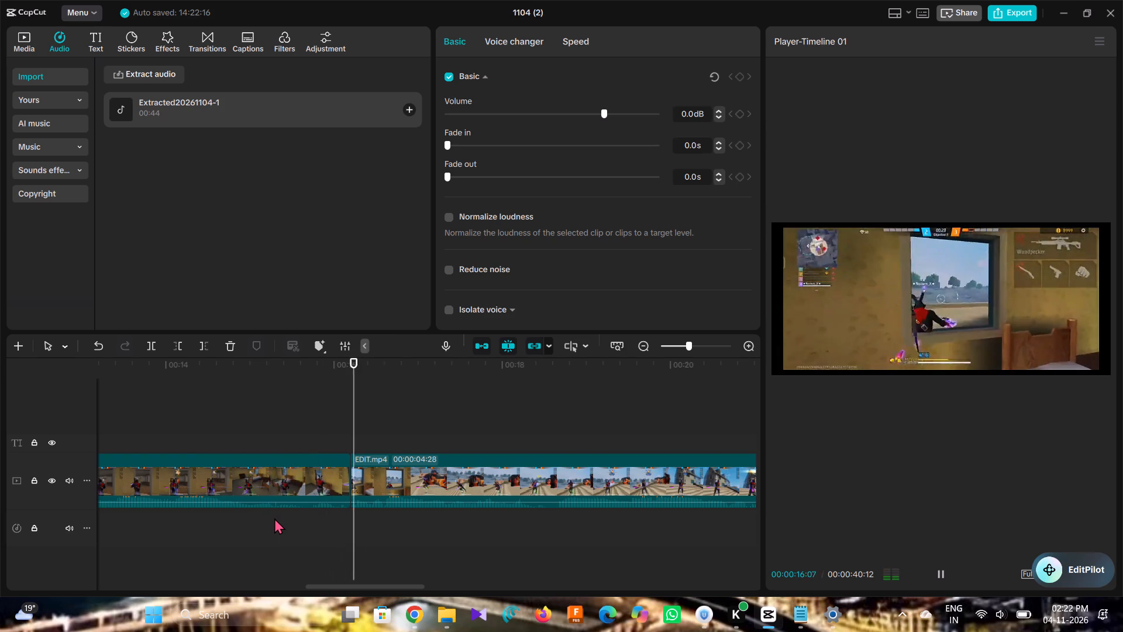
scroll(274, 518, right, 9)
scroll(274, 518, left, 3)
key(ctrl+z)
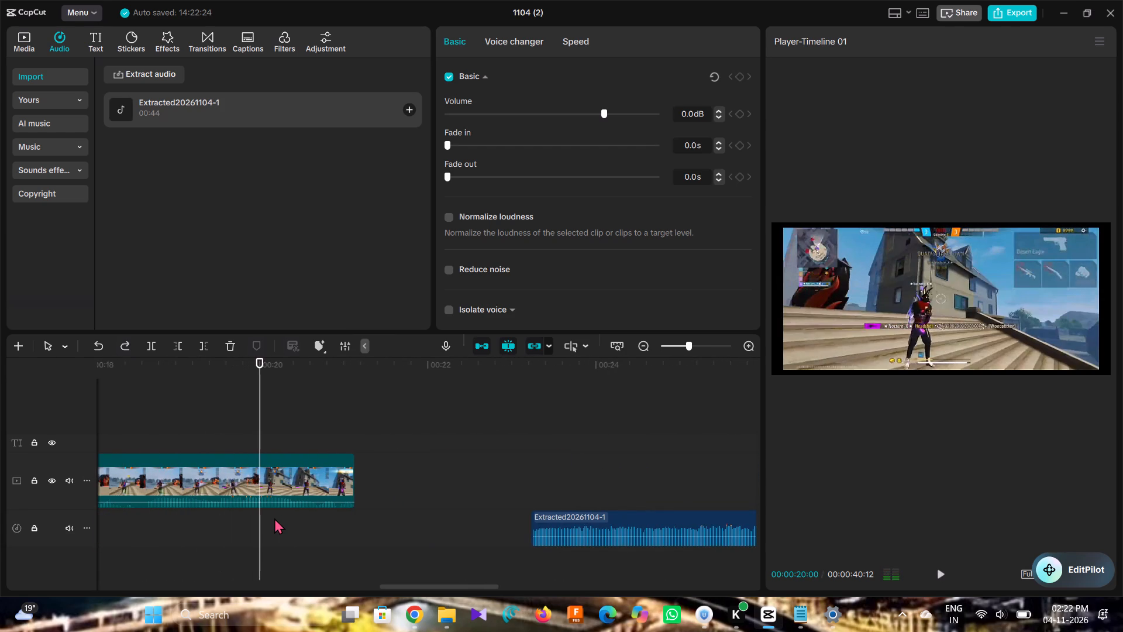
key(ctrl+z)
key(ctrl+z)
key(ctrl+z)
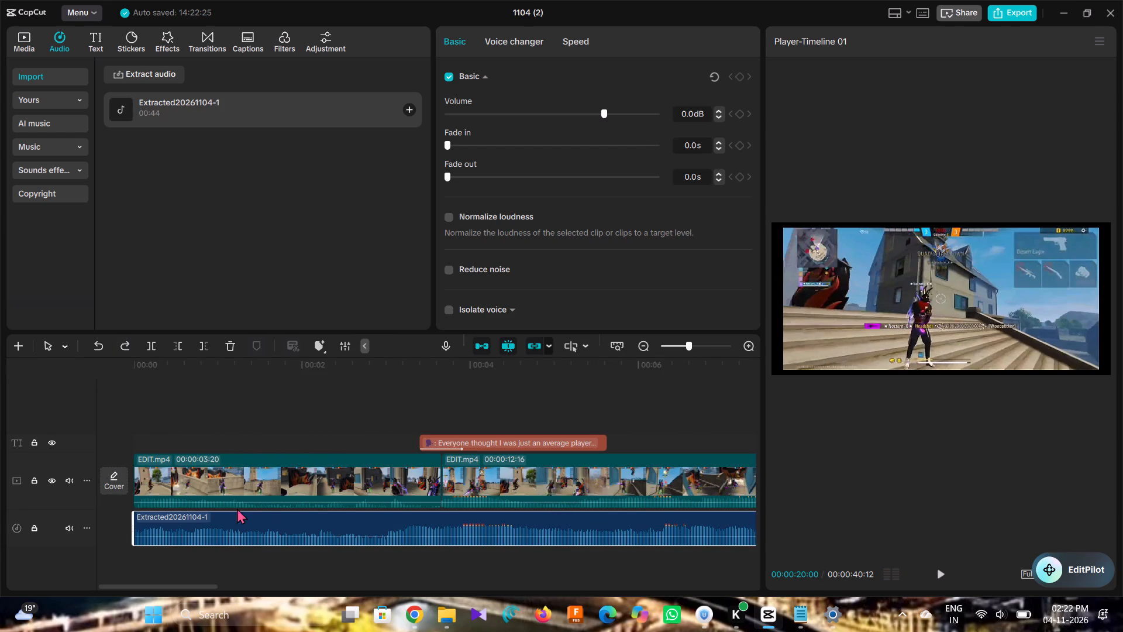
Play from the timeline start past 00:00:16:26 to check the restored audio against the gameplay.
click(157, 408)
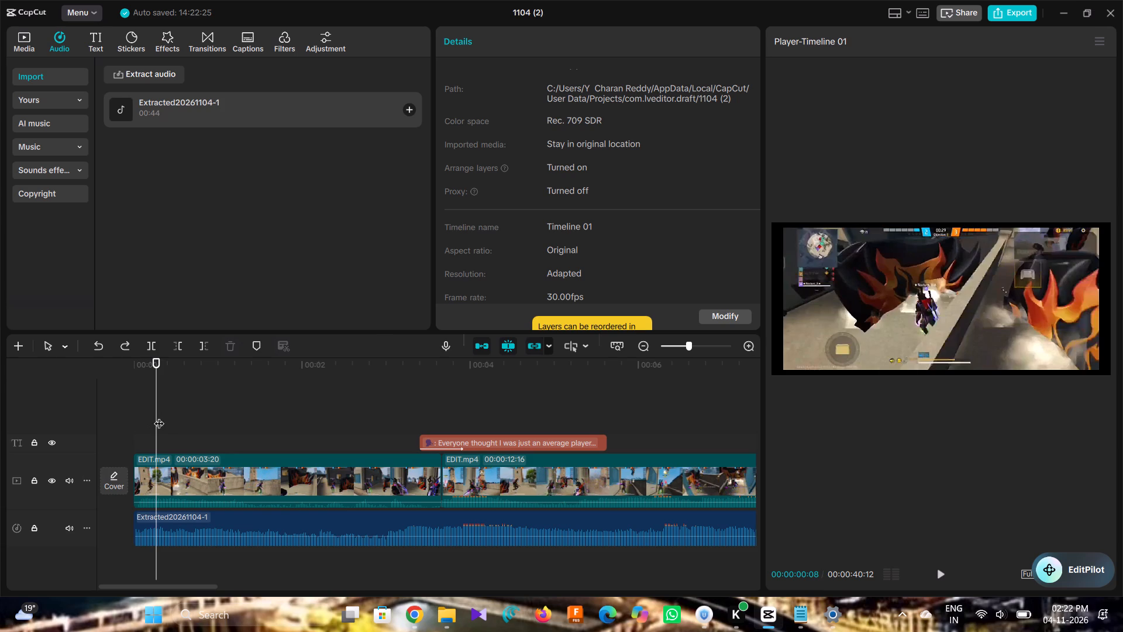
drag(159, 416, 118, 438)
key(space)
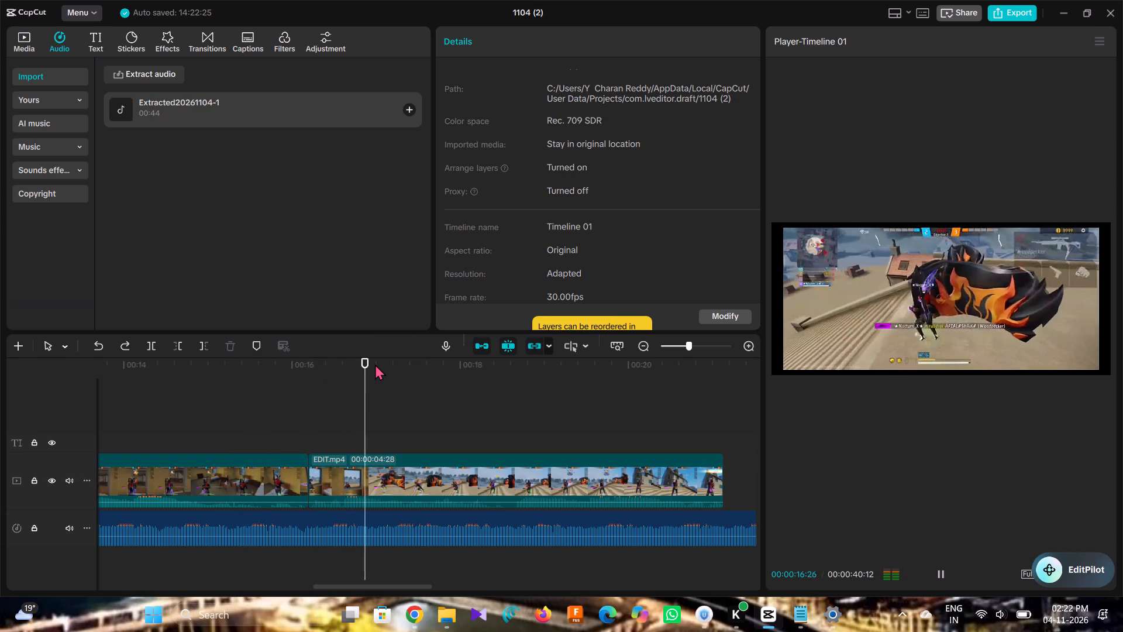
key(space)
Turn off auto snapping for the timeline.
text(n)
Replay the stretch from about 00:00:15:15 to 00:00:18:02 to look for a suitable audio cut point.
key(space)
key(space)
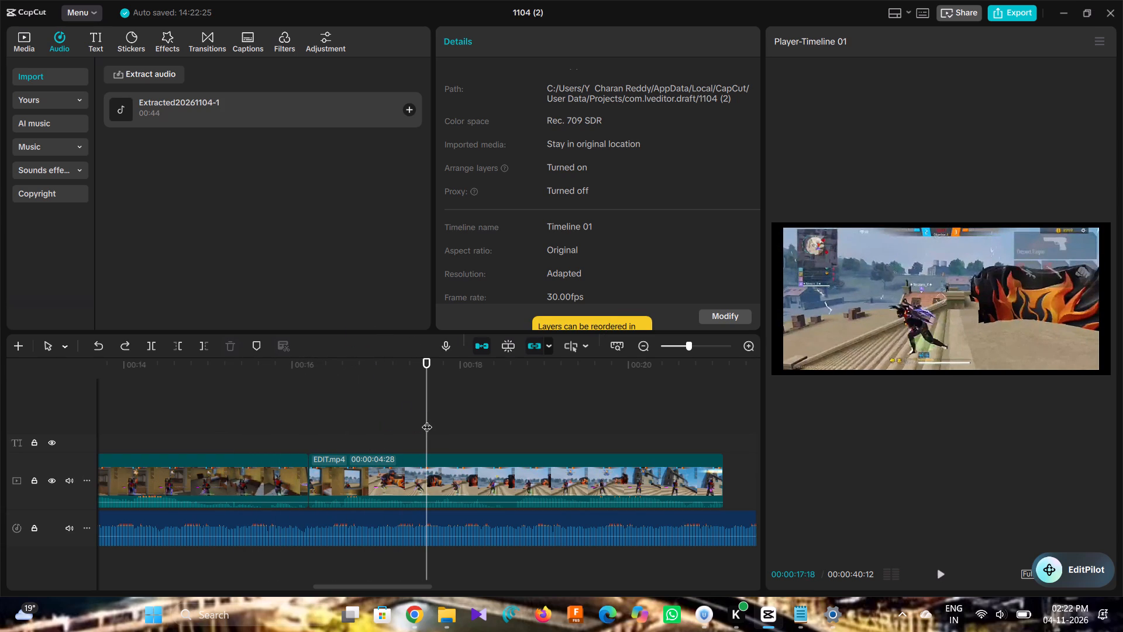
drag(427, 420, 308, 438)
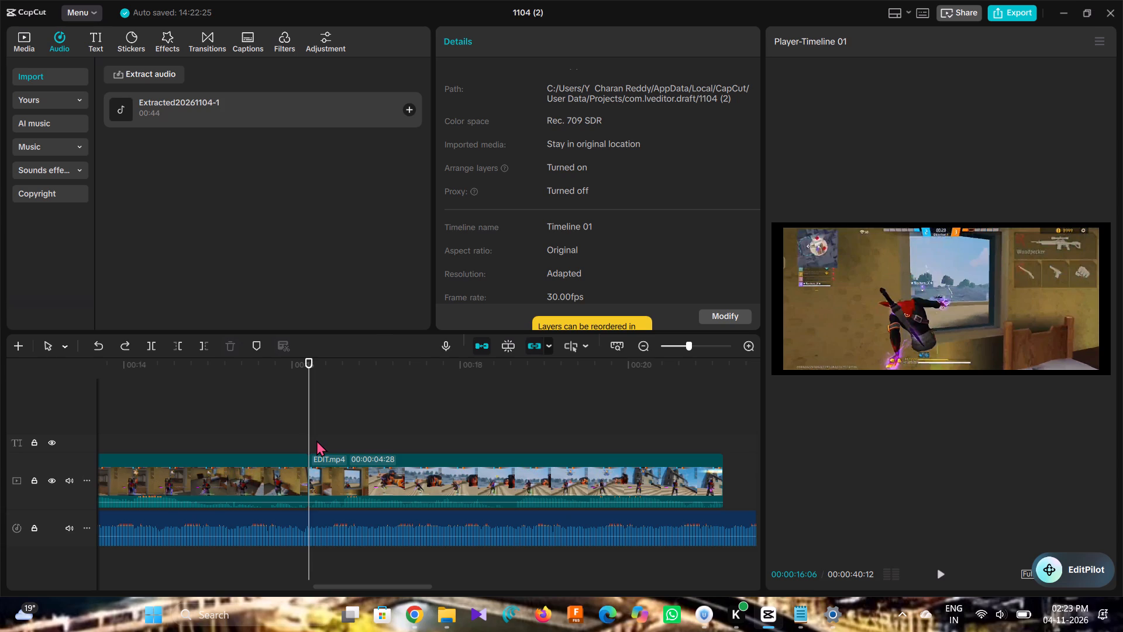
drag(307, 441, 259, 454)
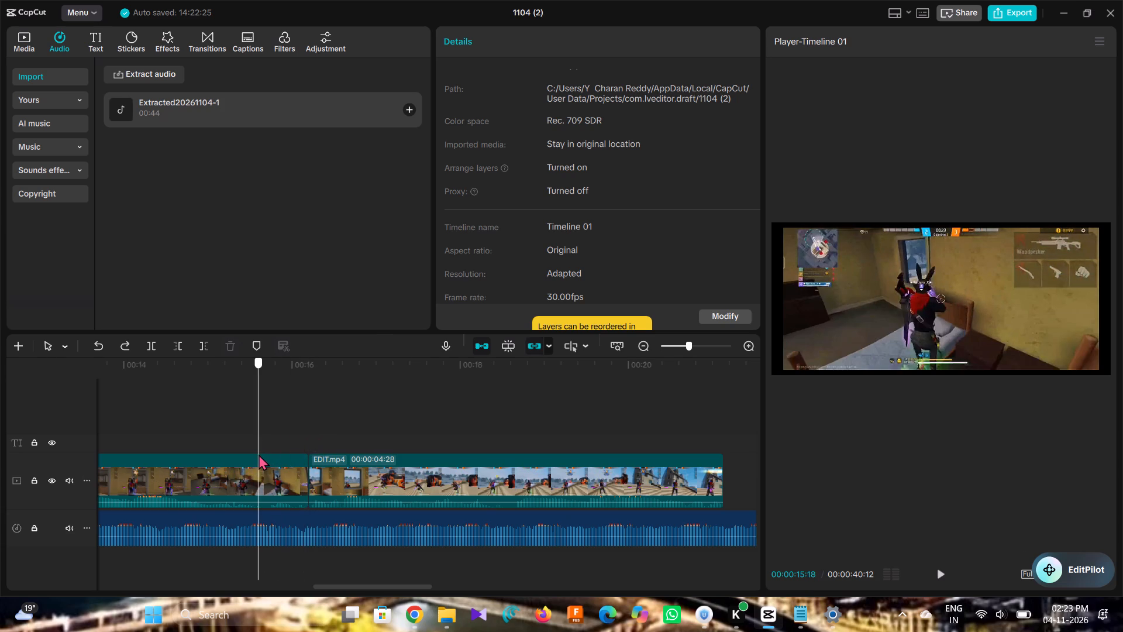
drag(259, 454, 246, 448)
key(space)
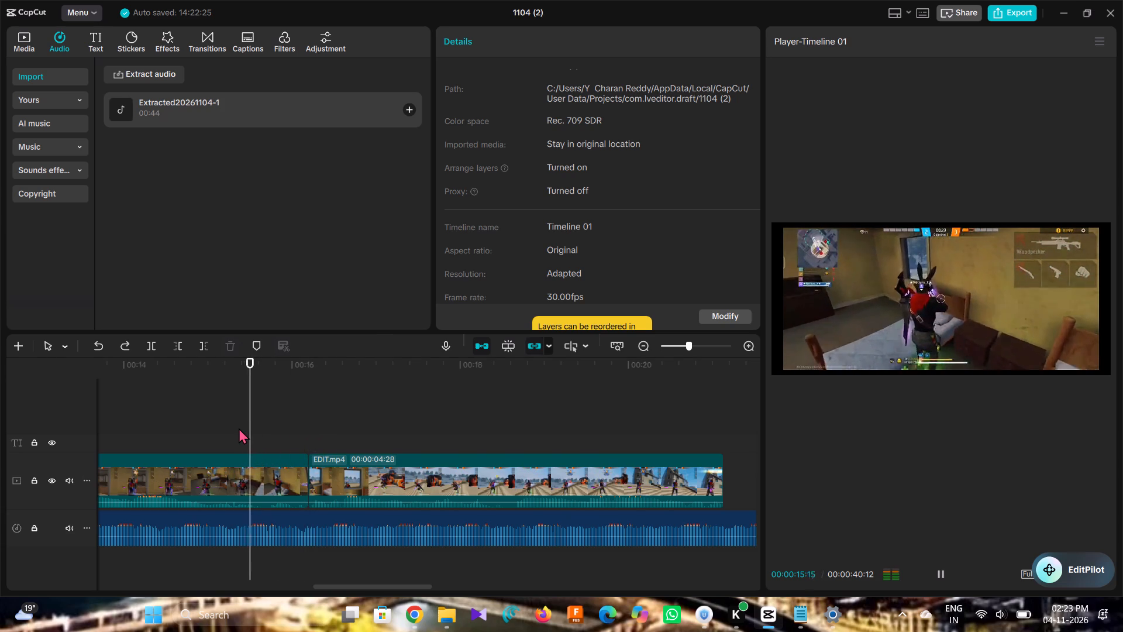
key(space)
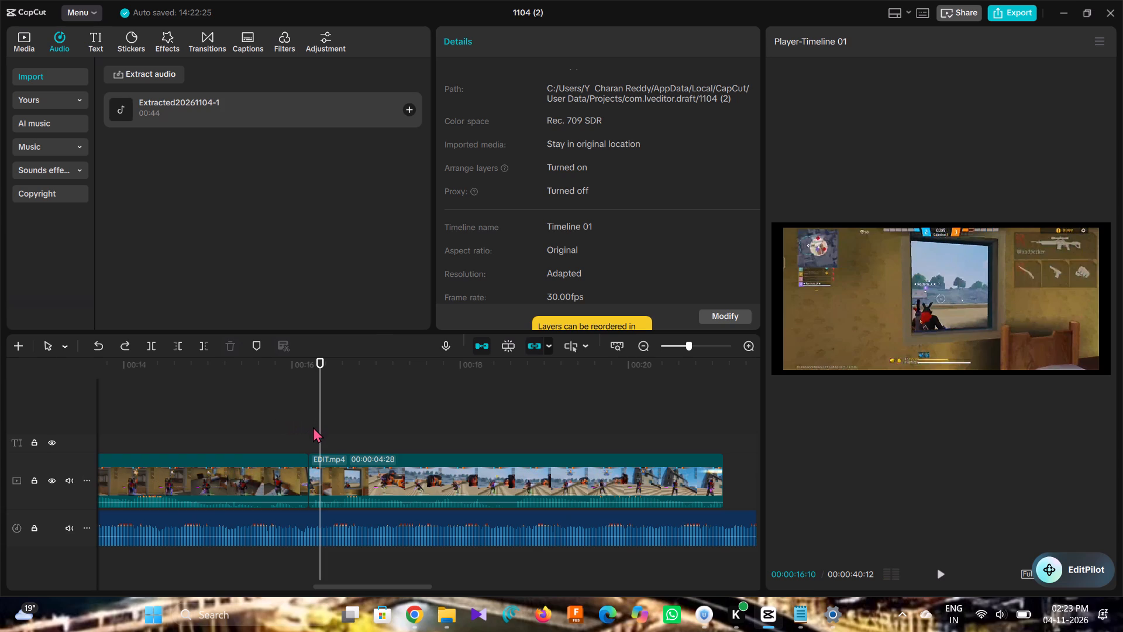
drag(318, 425, 331, 425)
drag(331, 425, 288, 440)
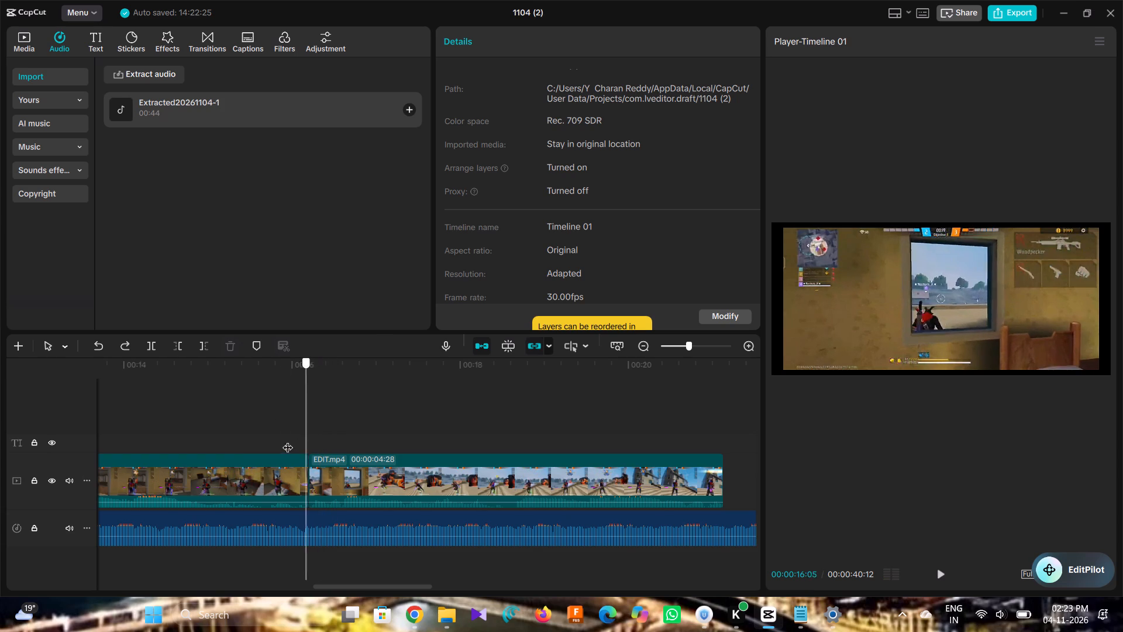
drag(288, 440, 216, 455)
key(space)
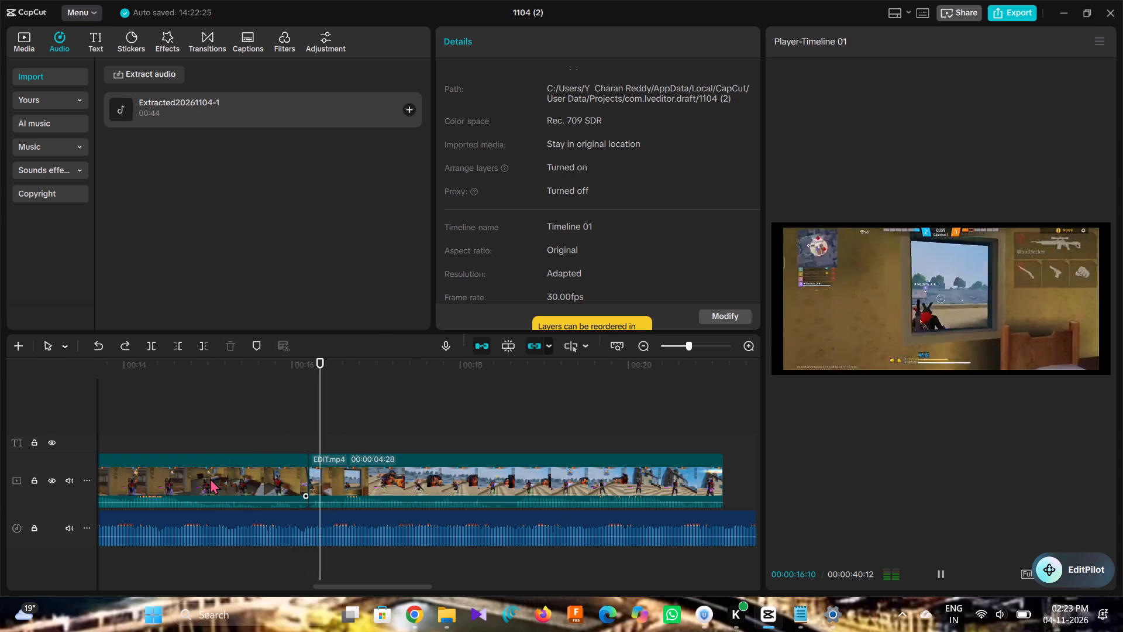
key(space)
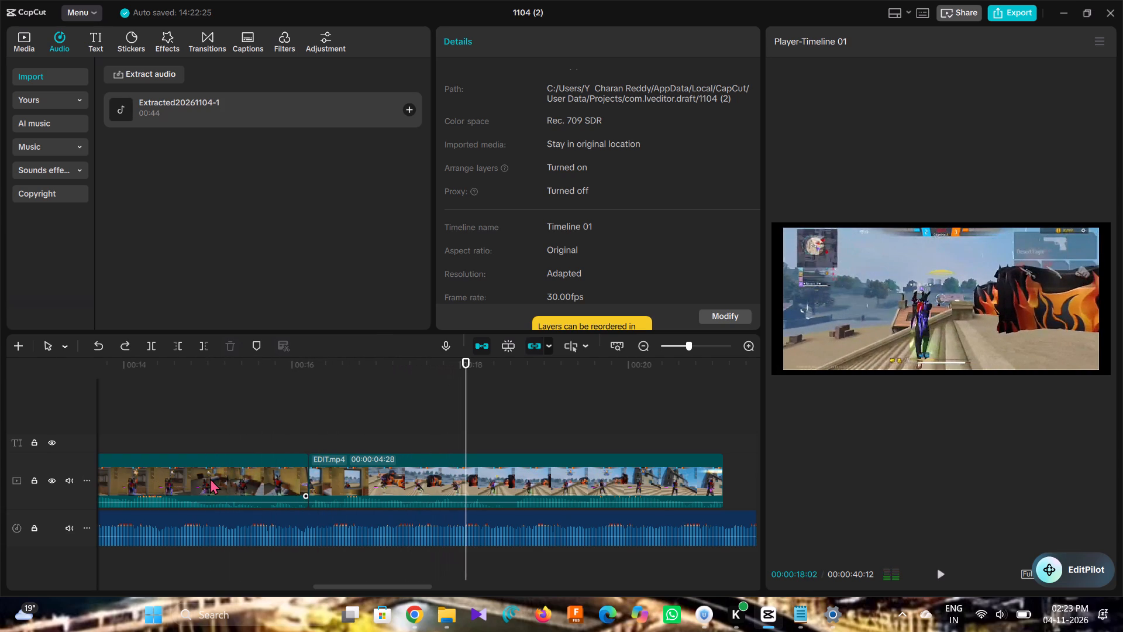
Split the extracted audio at 00:00:18:17, under the last EDIT.mp4 clip.
key(space)
key(space)
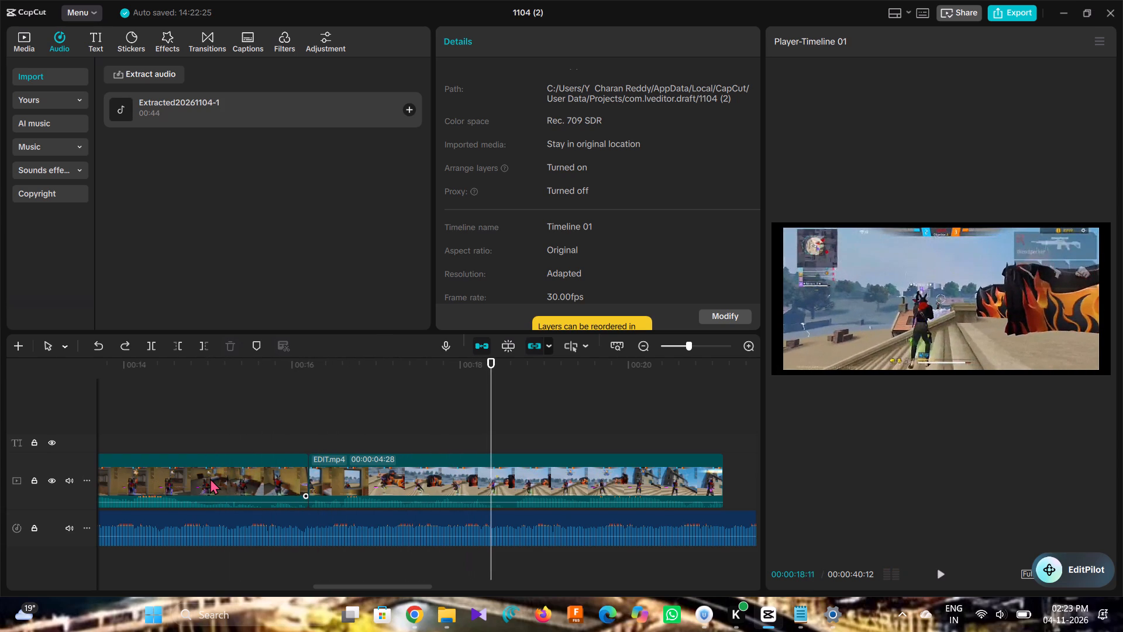
key(space)
key(space)
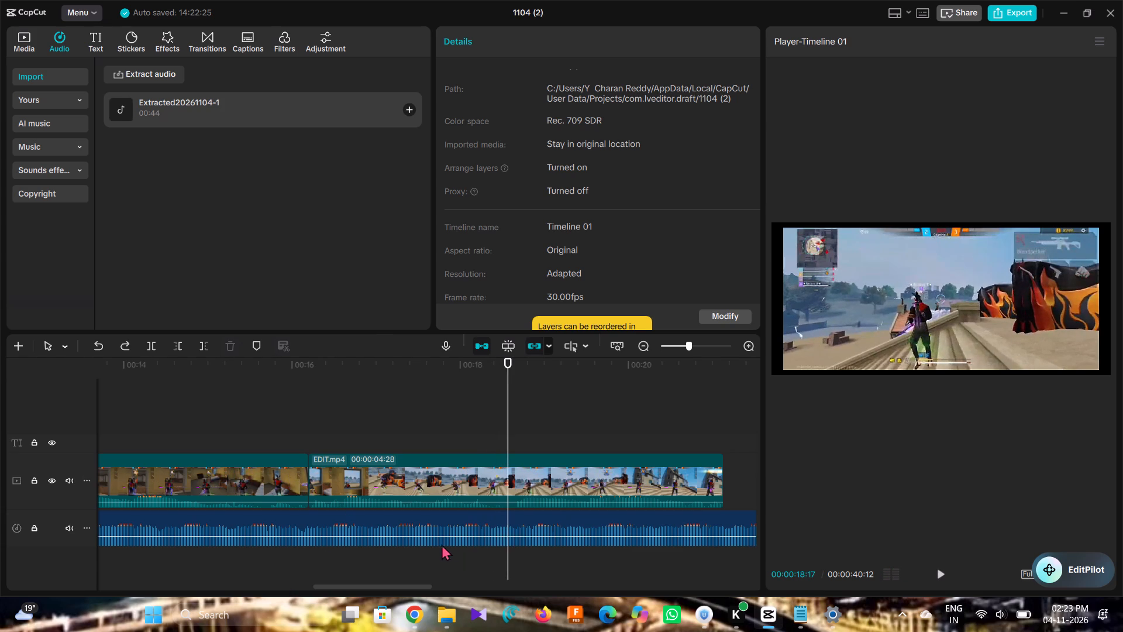
click(534, 526)
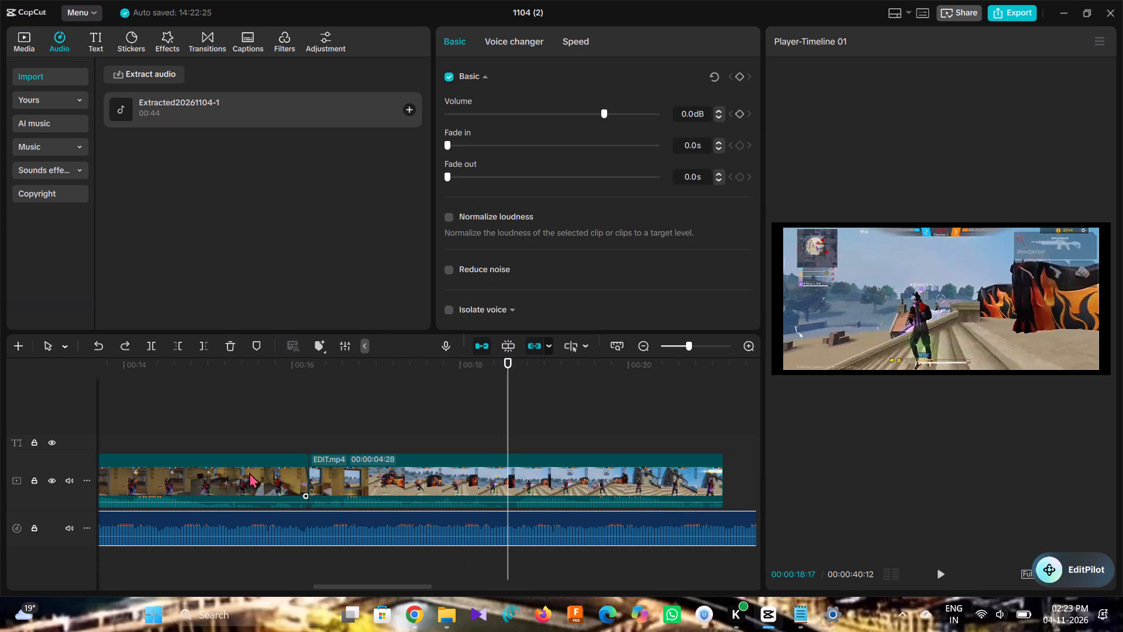
click(144, 345)
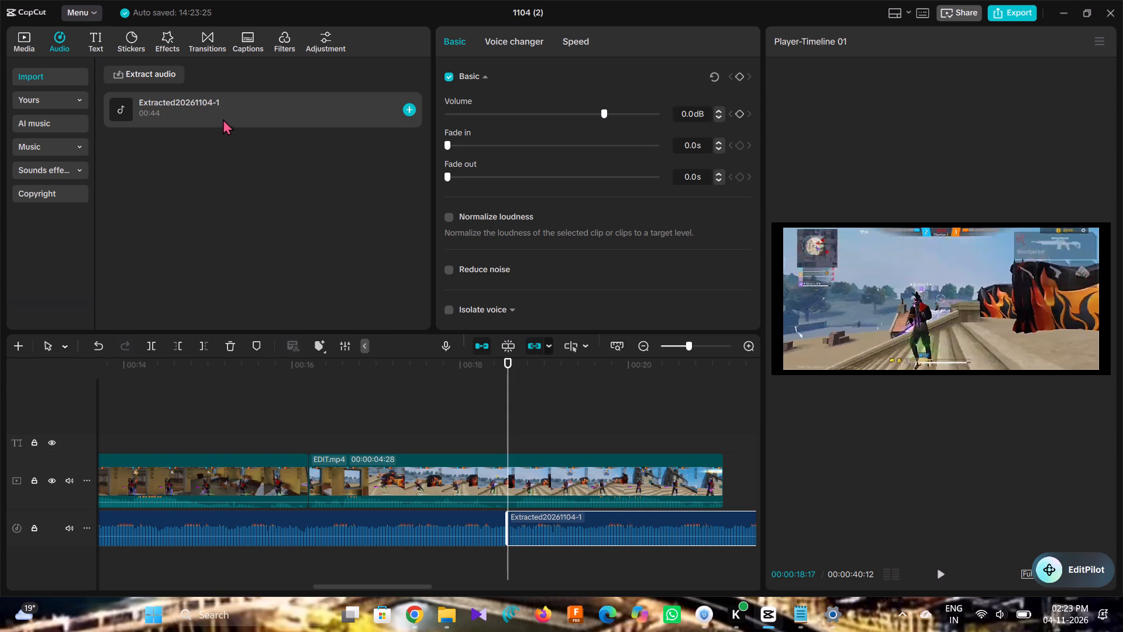
Split the audio section after that cut again at 00:00:23:13, beyond the end of the video.
key(space)
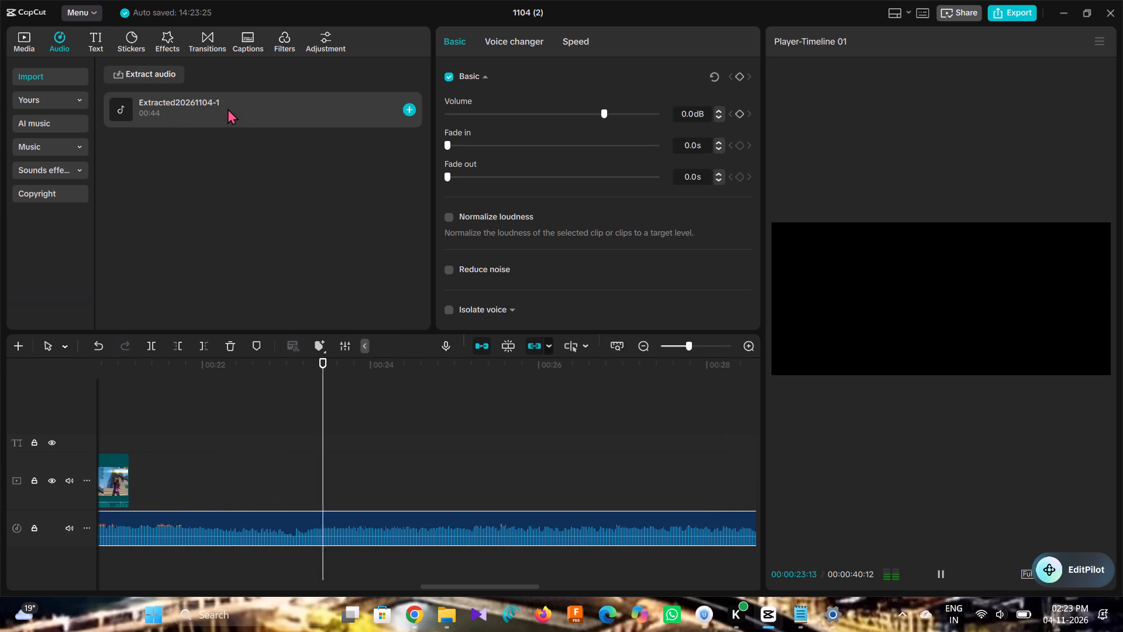
key(Left)
key(Left)
key(Left)
key(Left)
key(Left)
key(Left)
key(Left)
key(Left)
key(Left)
key(Left)
key(Left)
key(Left)
key(Left)
key(Left)
key(Left)
key(Left)
key(Left)
key(Left)
key(Left)
key(Left)
key(Left)
key(Left)
key(Left)
key(Left)
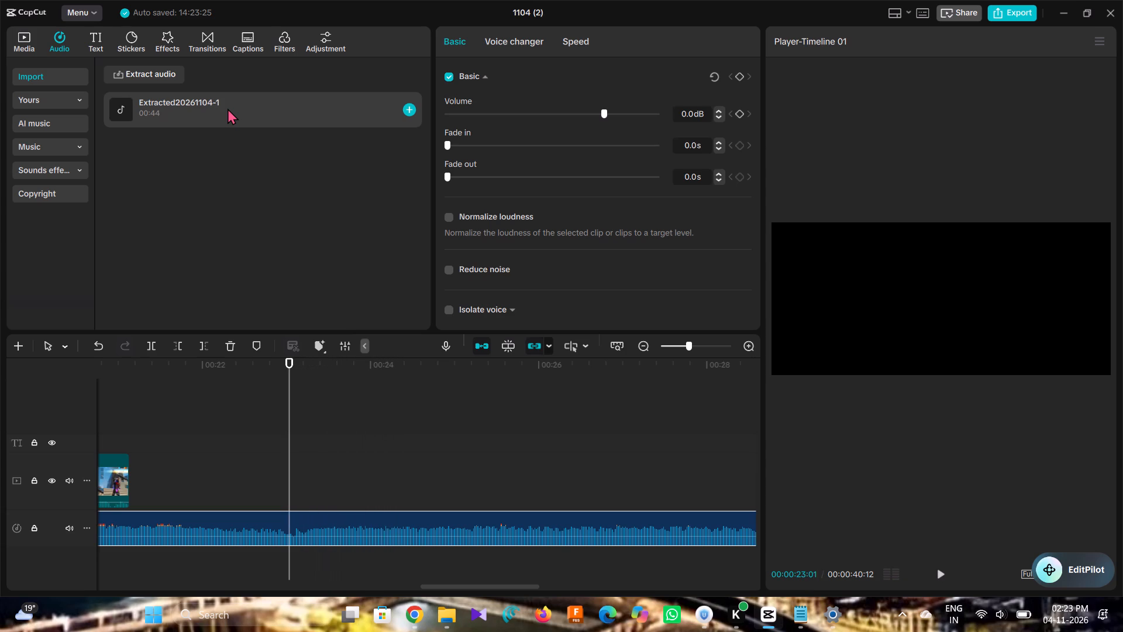
key(space)
key(space)
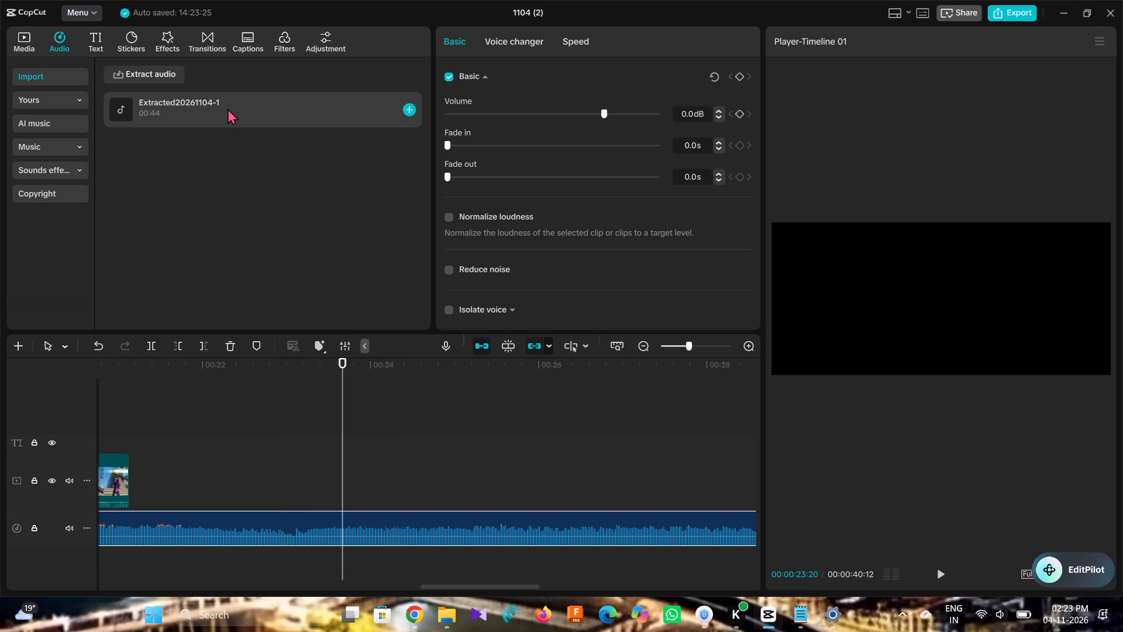
key(Left)
key(Left)
key(Left)
key(Left)
key(Left)
key(Left)
key(Left)
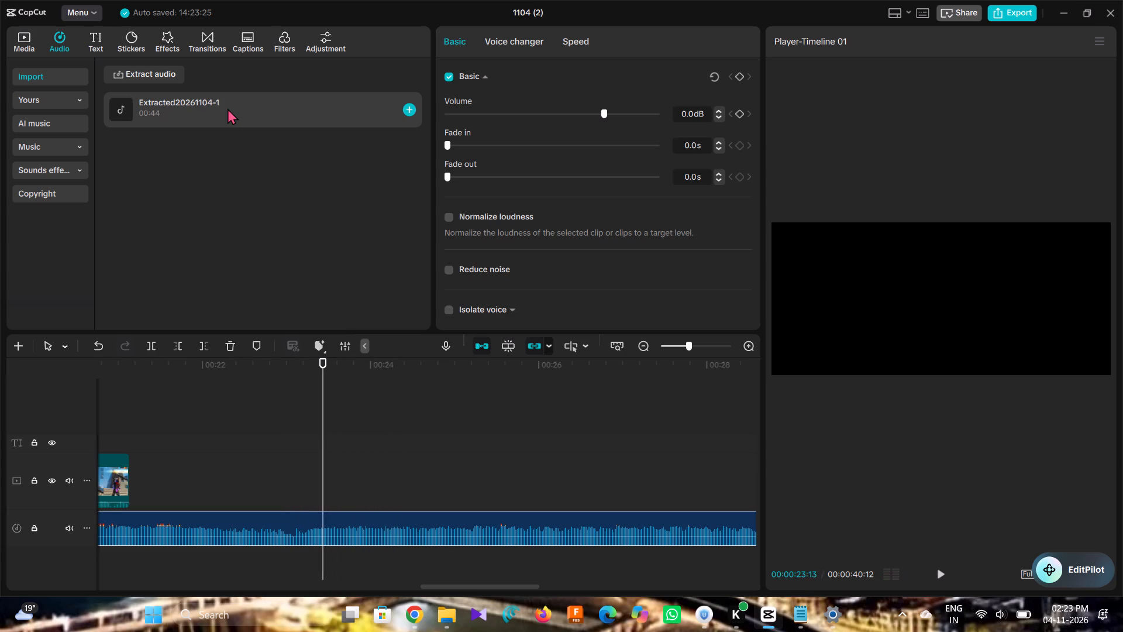
click(148, 348)
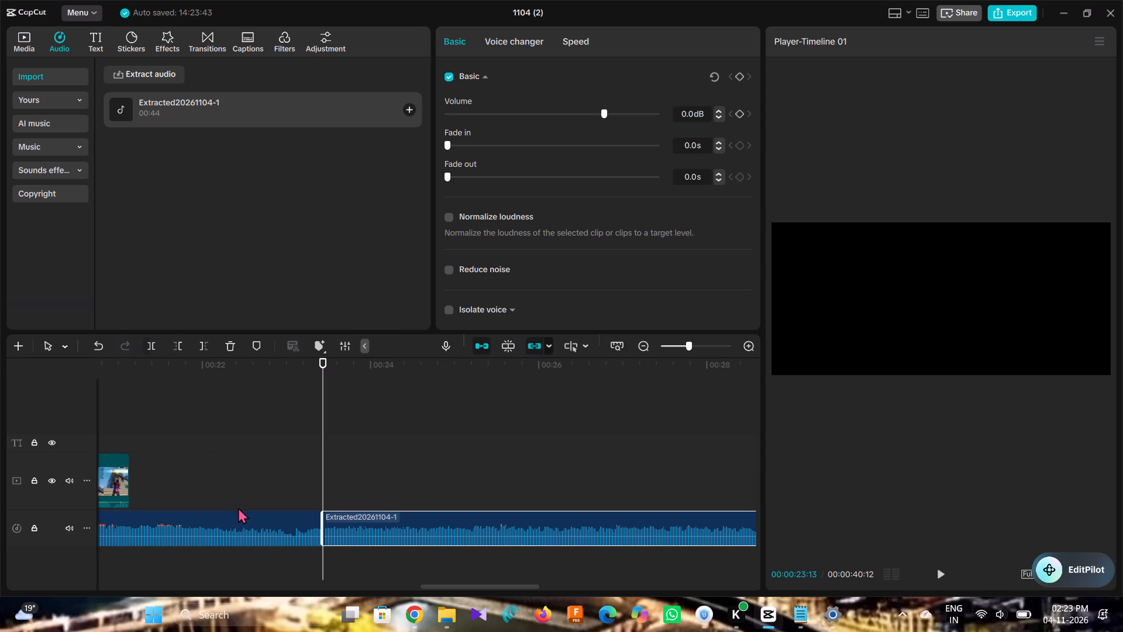
Delete the audio section between 00:00:18:17 and 00:00:23:13.
click(236, 523)
key(BackSpace)
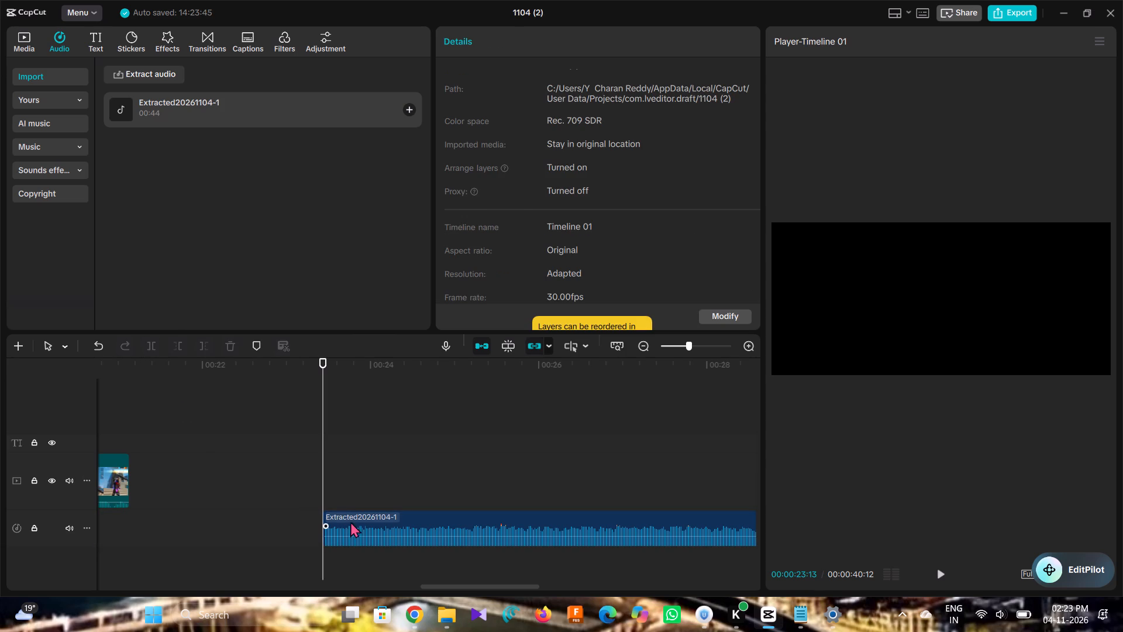
Move the audio section that starts at 00:00:23:13 back so it joins the preceding section's end at 00:00:18:17.
drag(352, 521, 119, 540)
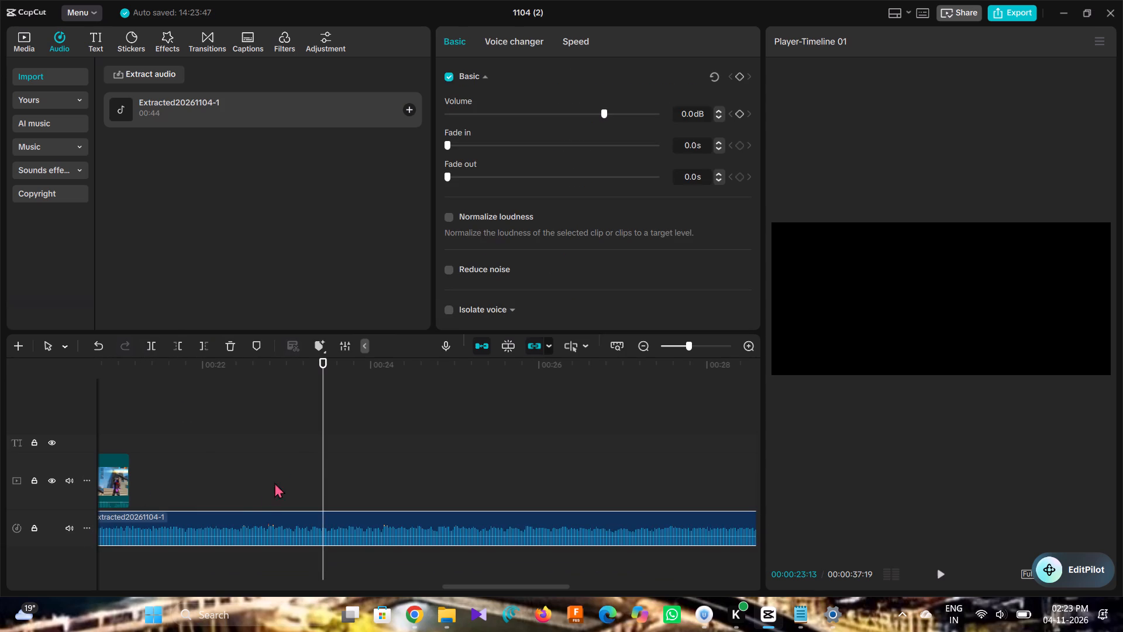
drag(325, 455, 119, 496)
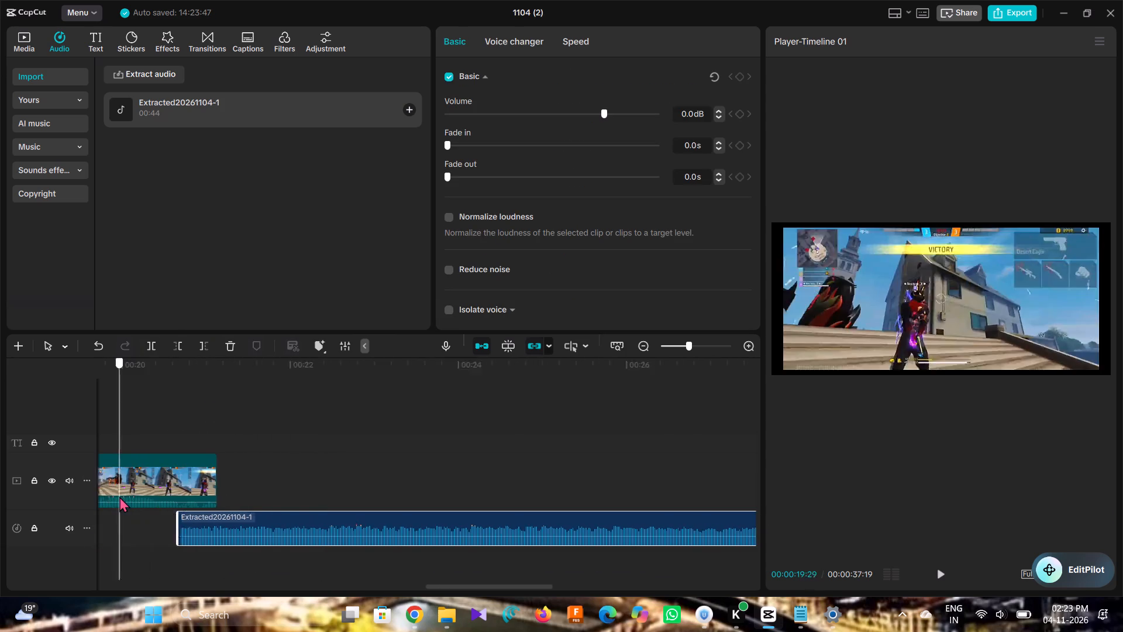
drag(119, 496, 143, 496)
drag(572, 528, 523, 533)
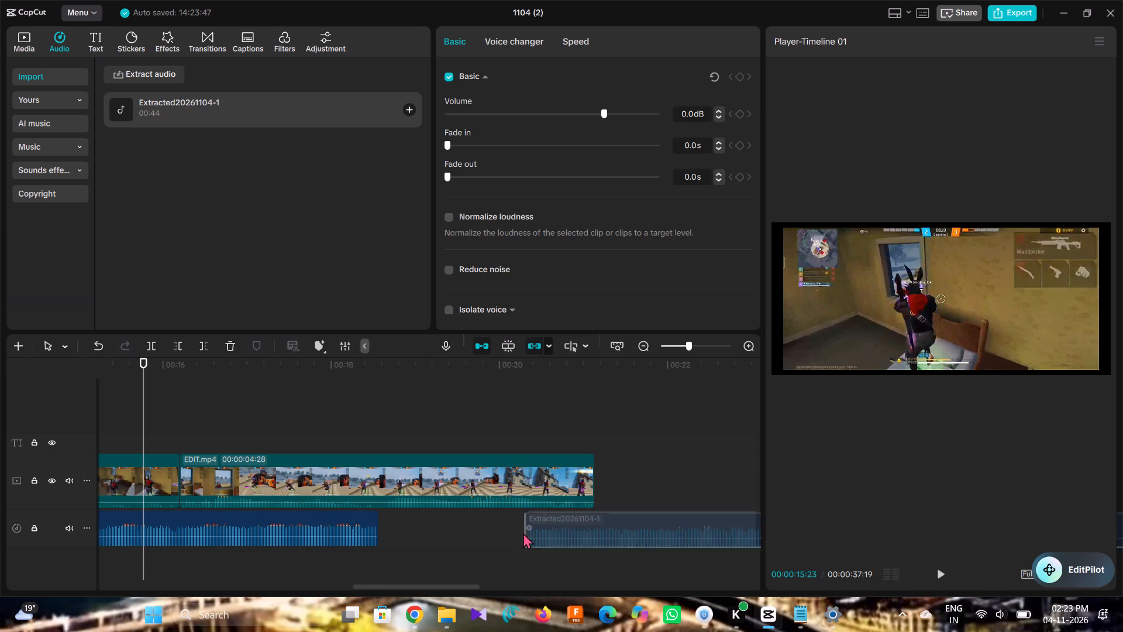
drag(523, 533, 401, 528)
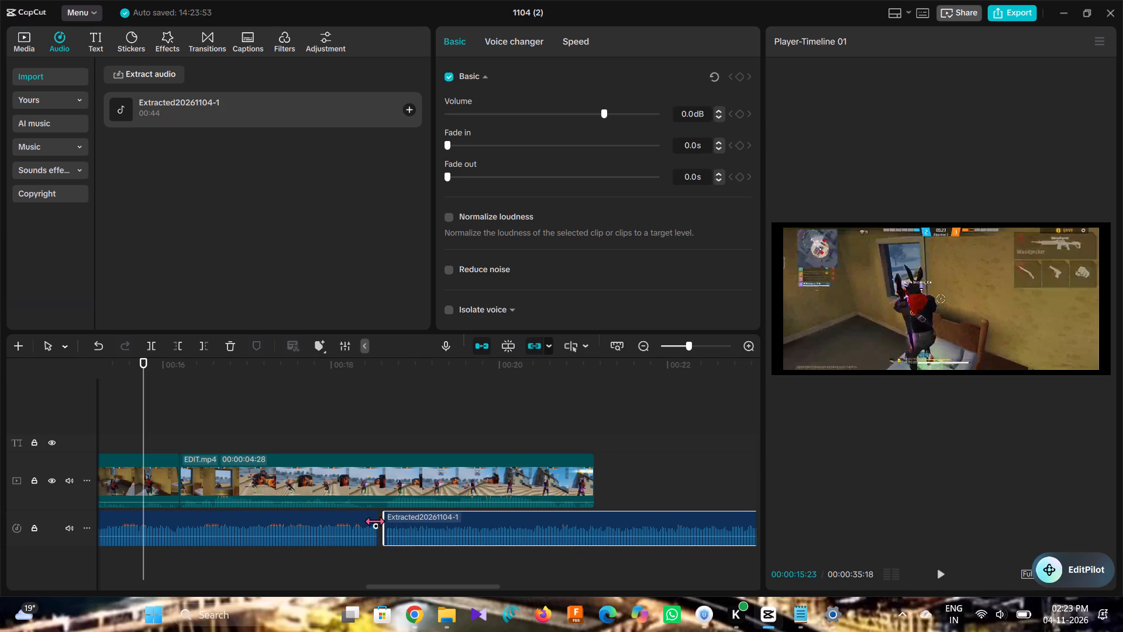
drag(395, 527, 390, 527)
Play from 00:00:15:23 to 00:00:21:20 to check the audio join under the last EDIT.mp4 clip.
key(space)
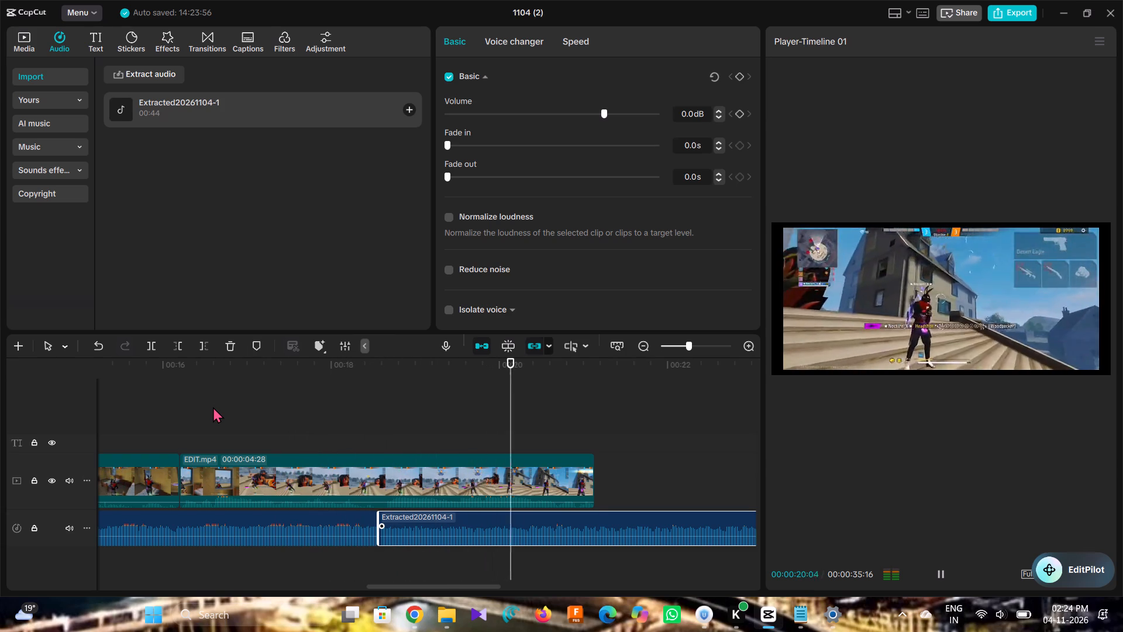
key(space)
key(space)
key(space)
key(space)
key(space)
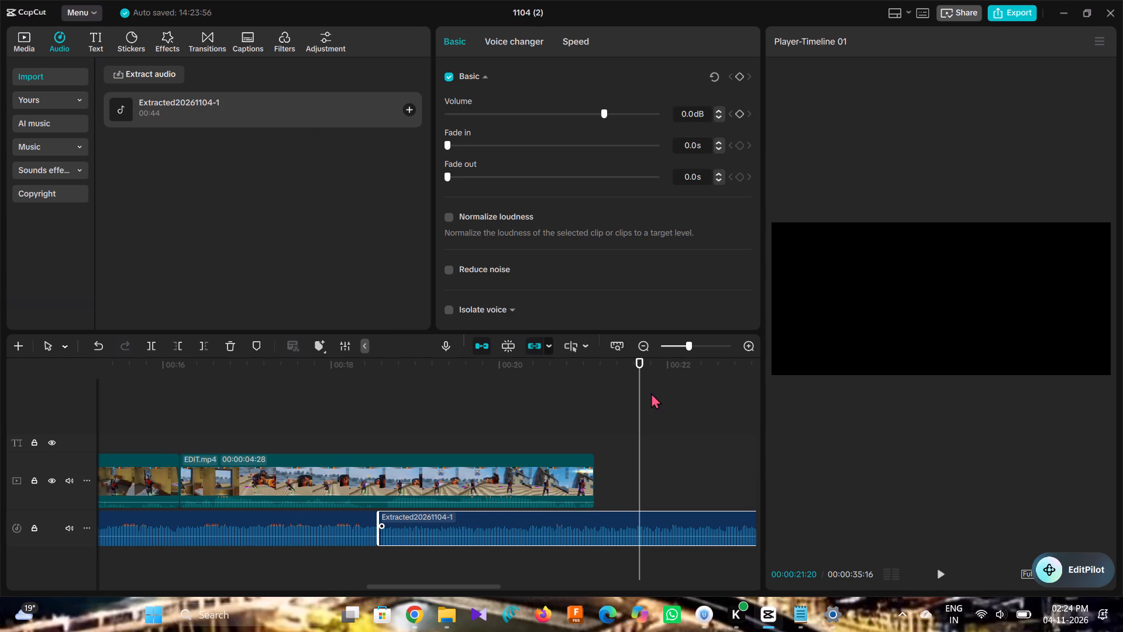
Play from the timeline start to 00:00:11:02 to review the edited audio against the gameplay.
drag(638, 417, 0, 551)
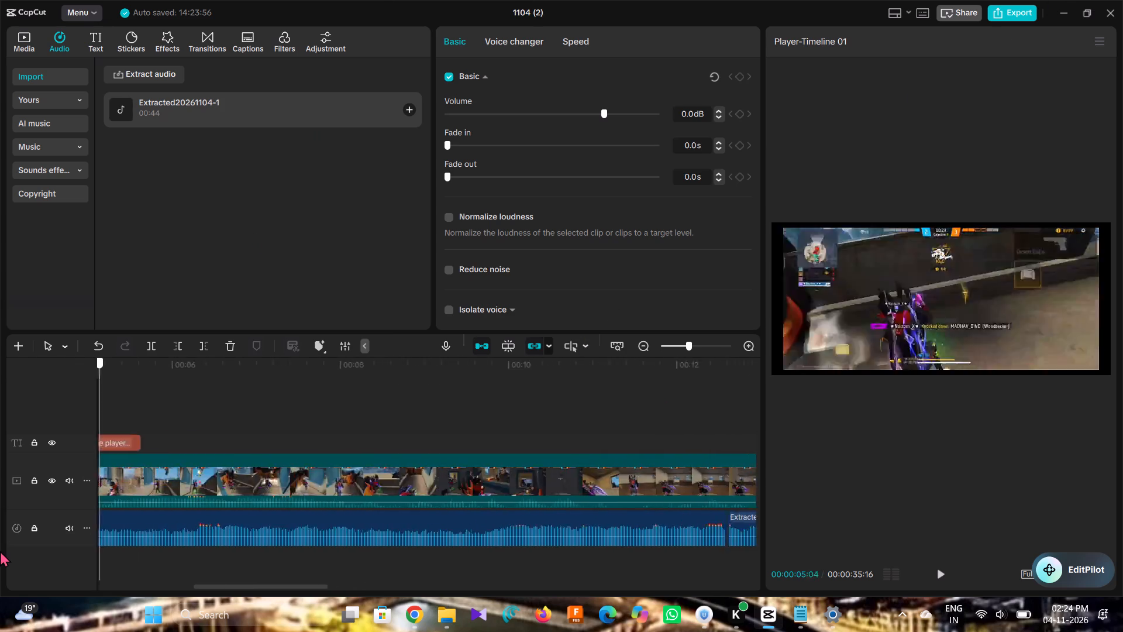
drag(0, 551, 5, 535)
key(space)
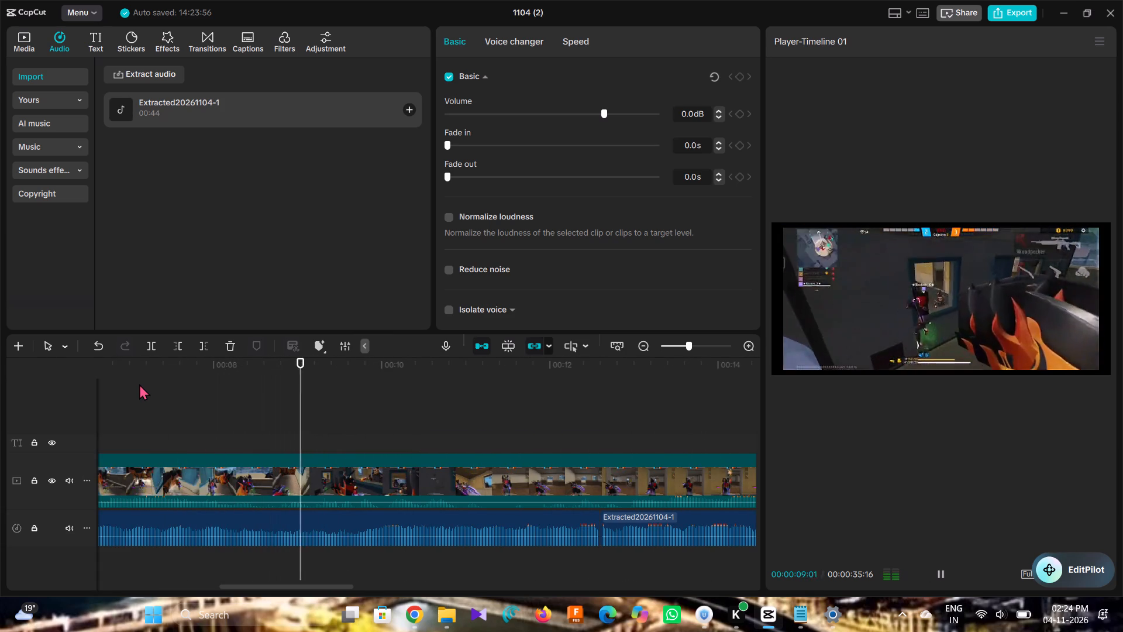
key(space)
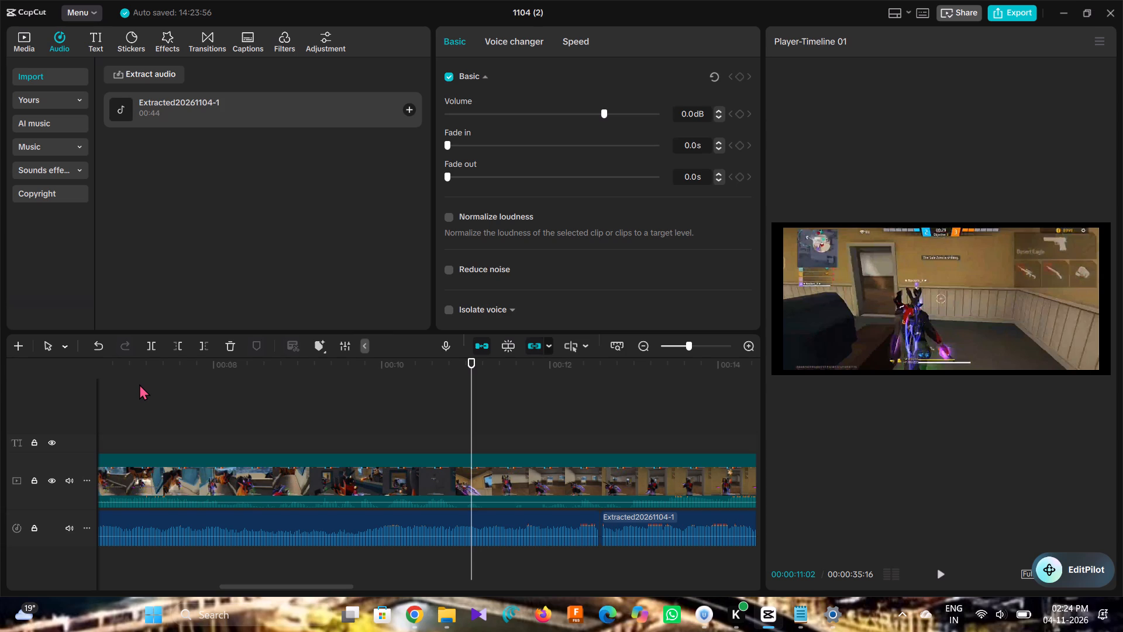
Play from 00:00:11:02 to 00:00:21:02 to review the audio, and return the playhead to 00:00:19:17.
key(space)
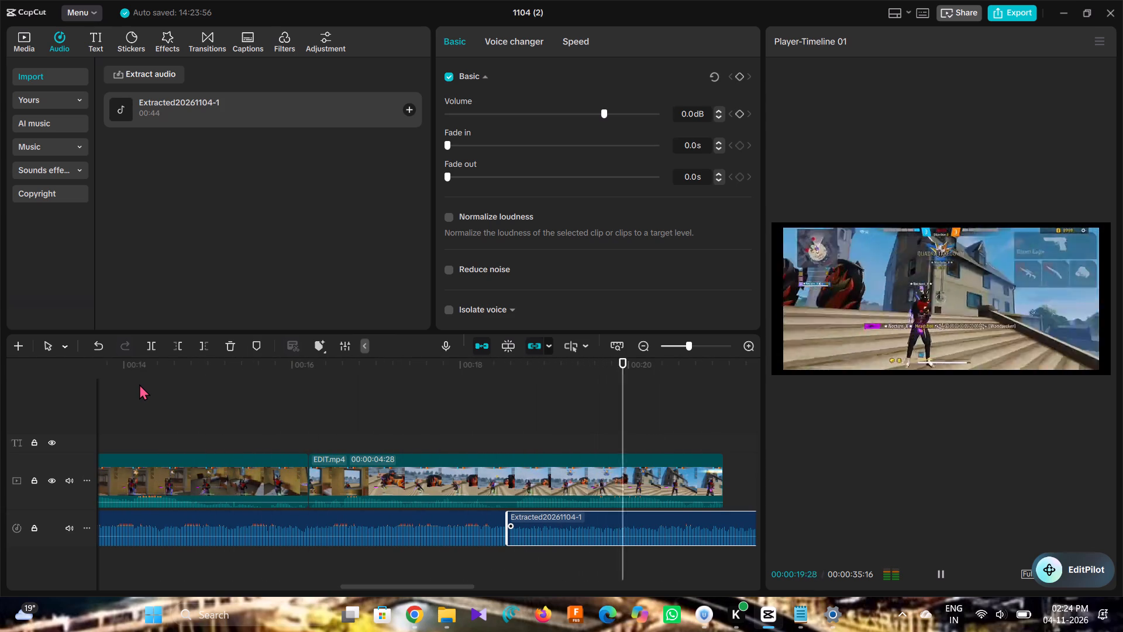
key(space)
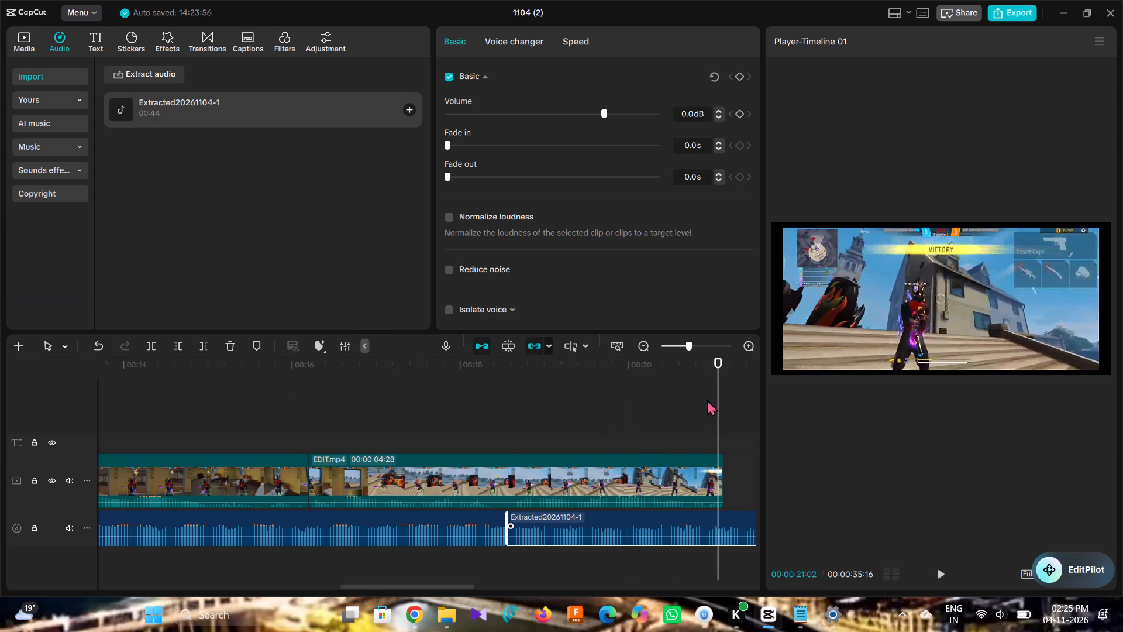
drag(722, 433, 604, 482)
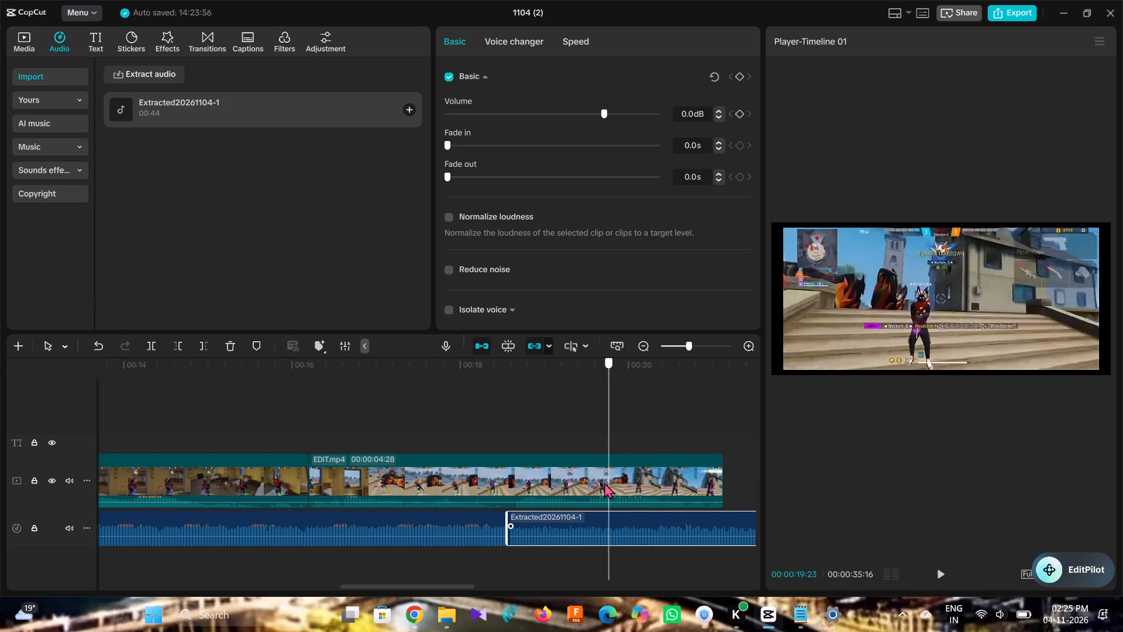
drag(604, 482, 591, 496)
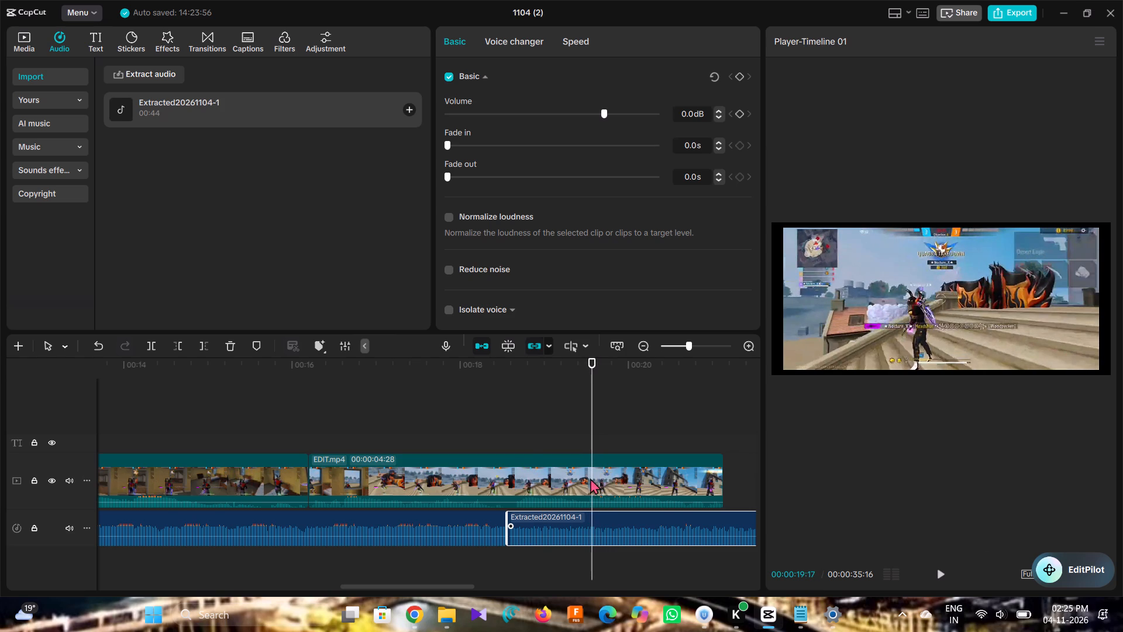
Search the video effects for "black adn white" and place BW Settings above the last EDIT.mp4 clip, starting at about 00:00:18:13.
click(160, 47)
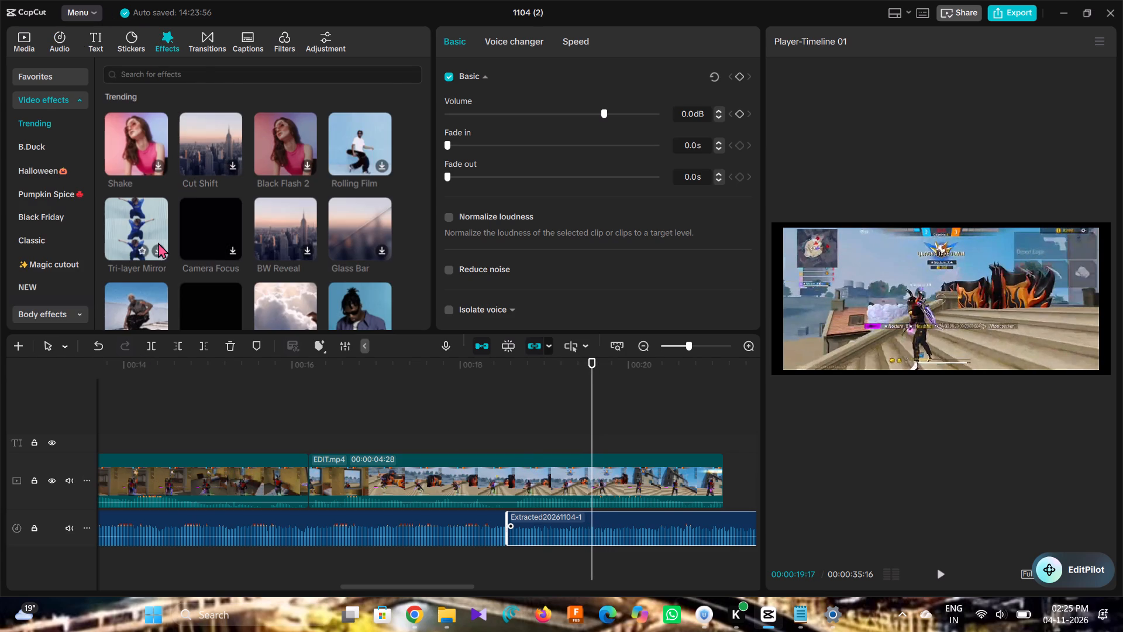
click(176, 68)
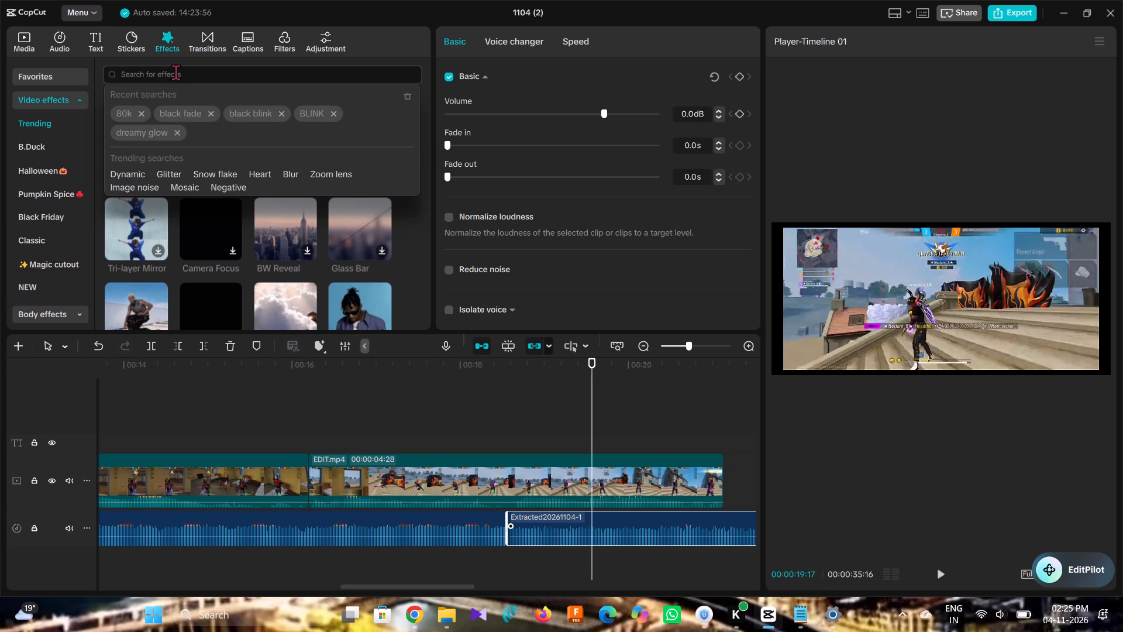
text(blacj)
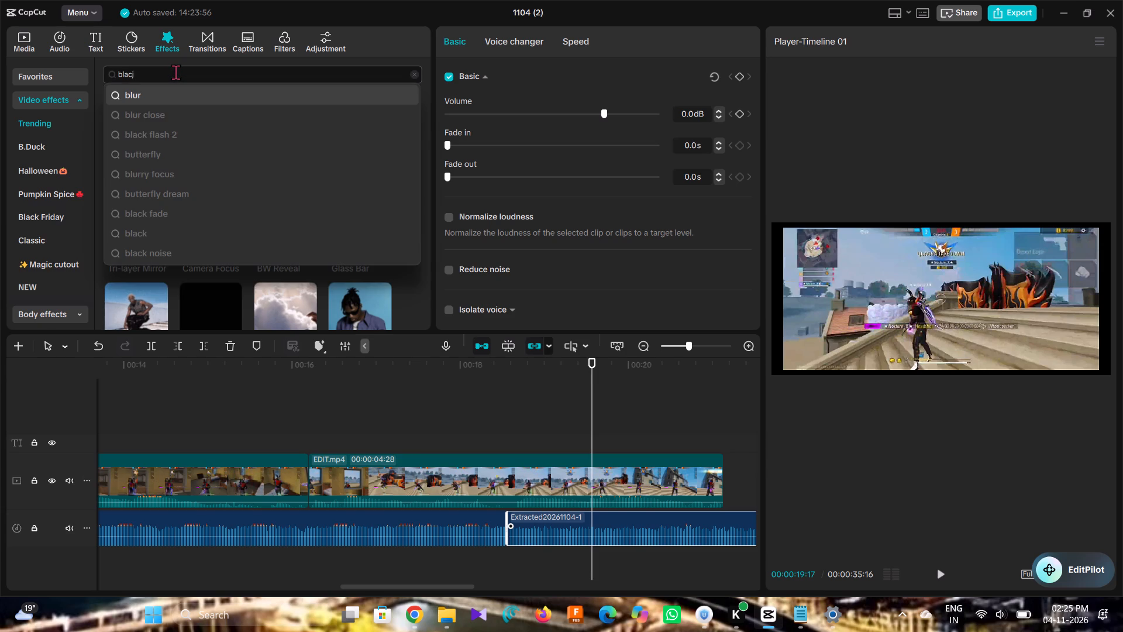
key(BackSpace)
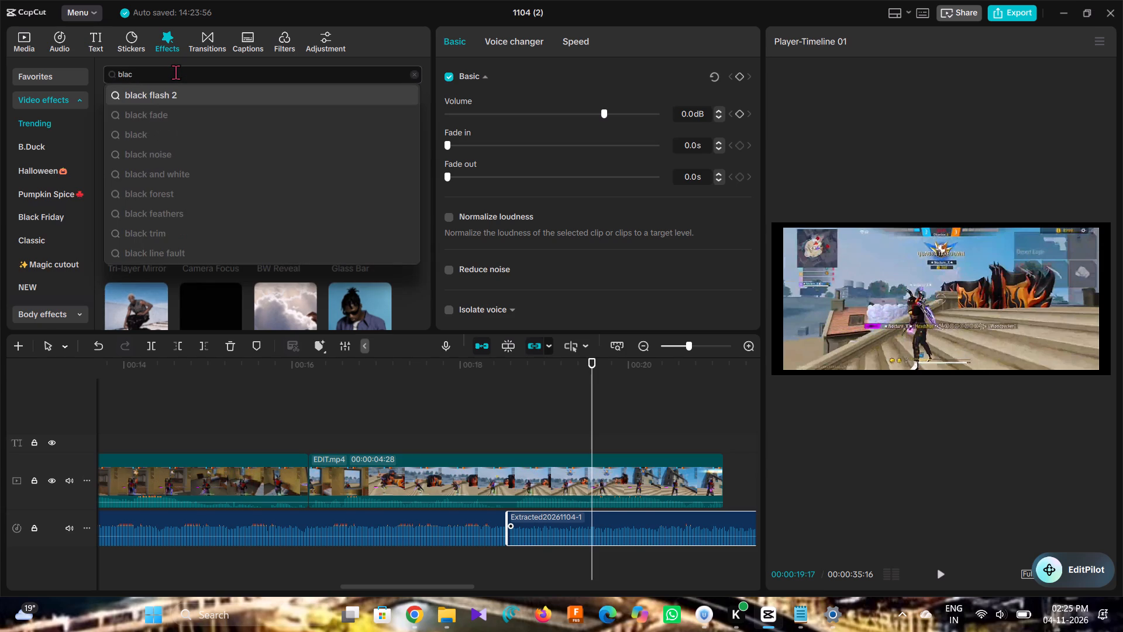
text(k adn wh)
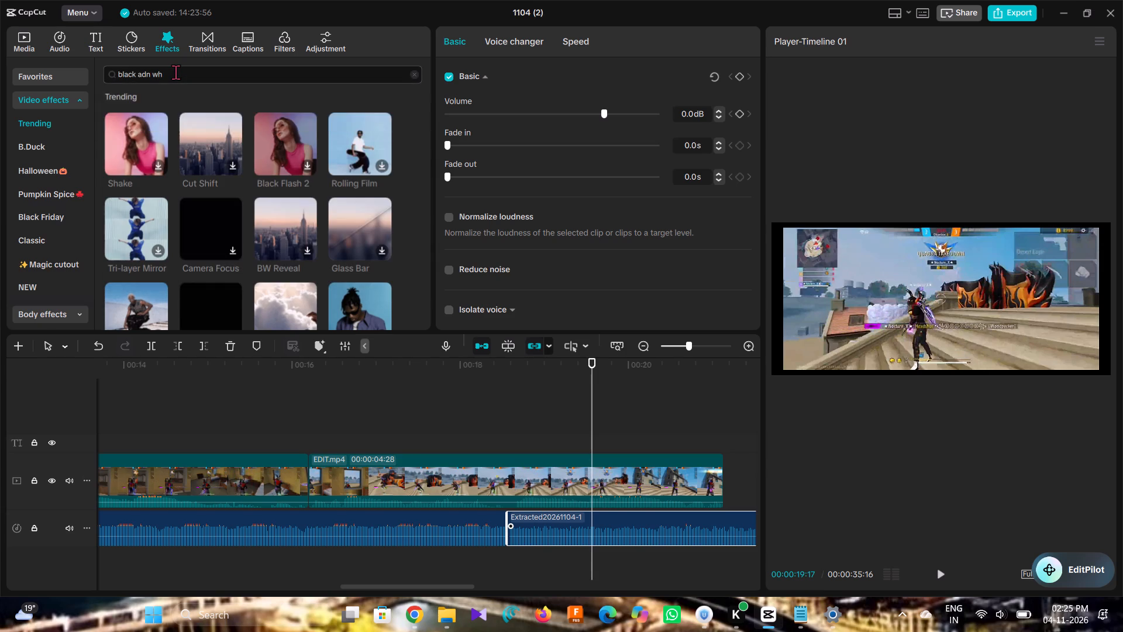
text(ite)
key(Return)
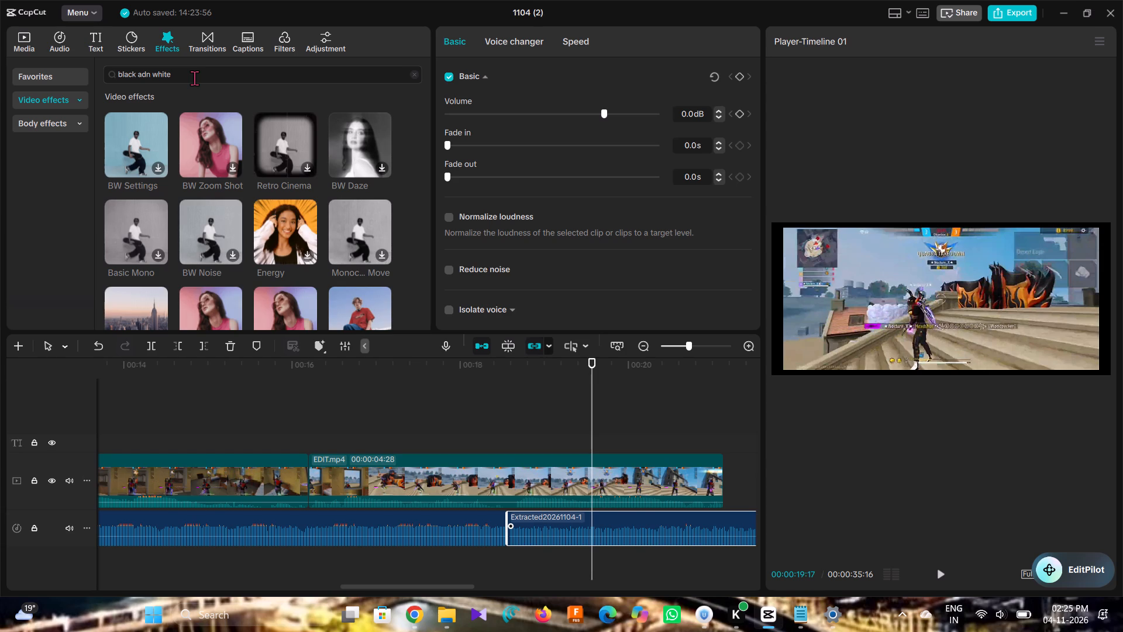
key(space)
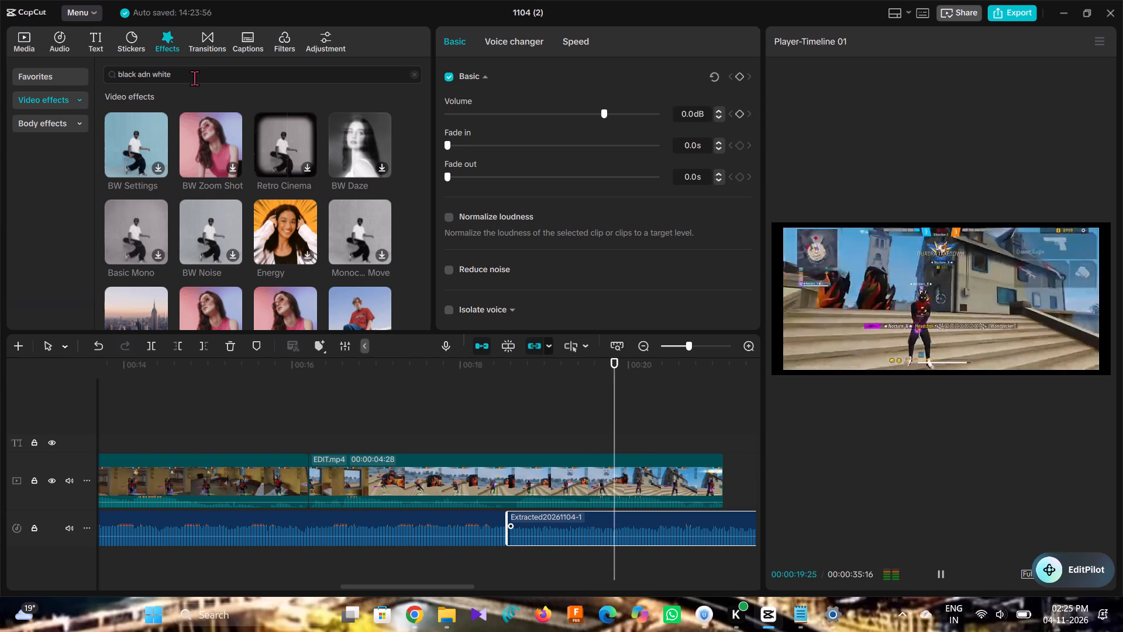
key(space)
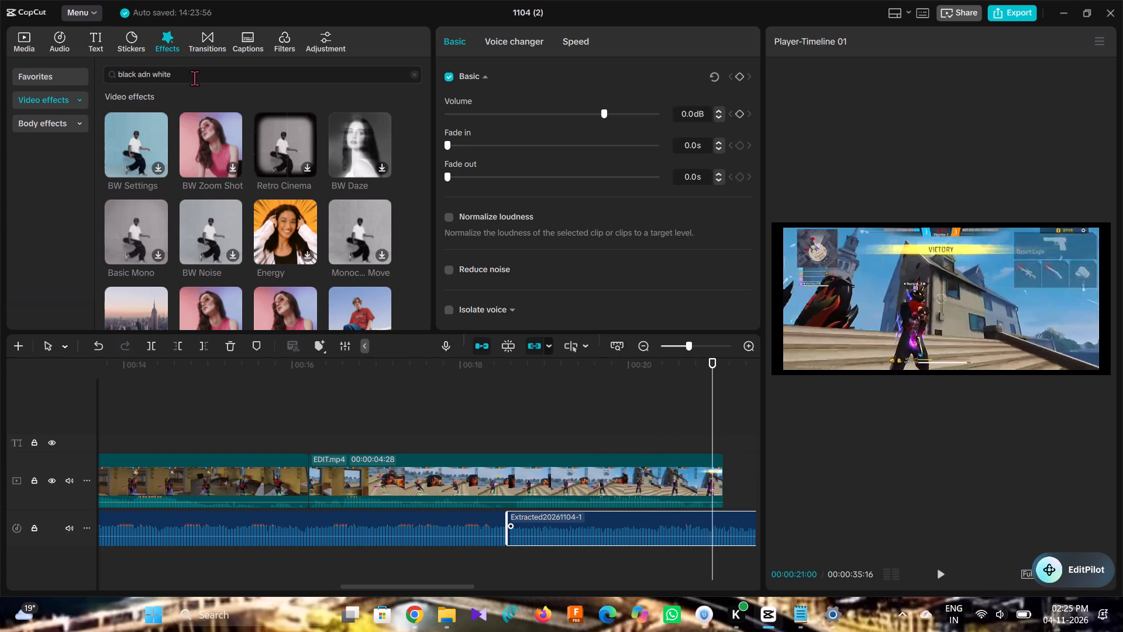
click(149, 147)
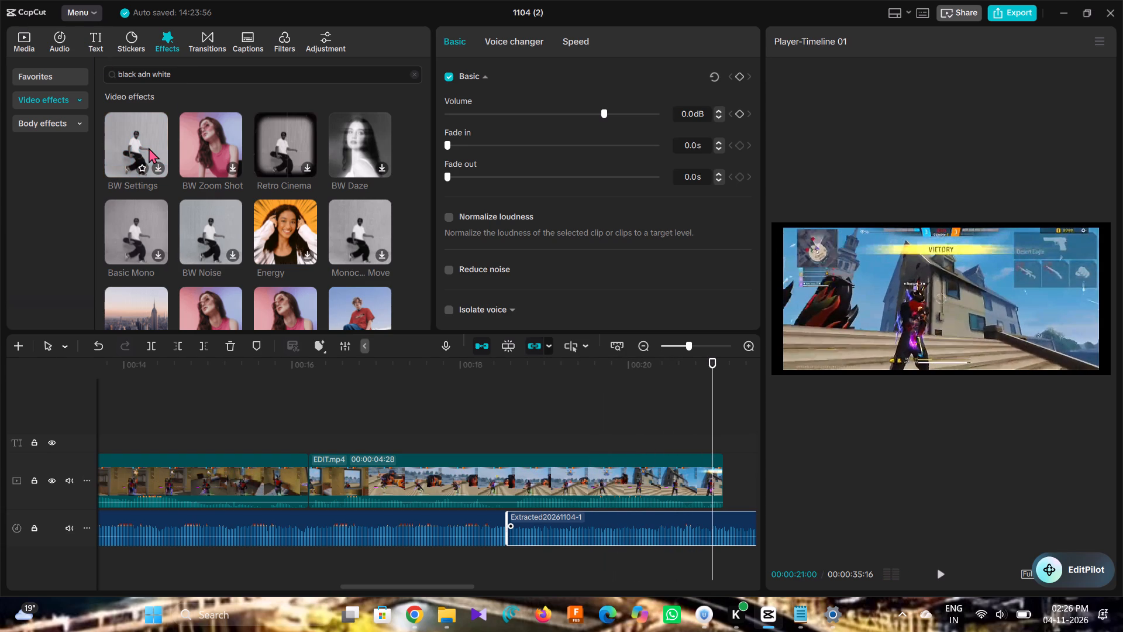
double_click(142, 146)
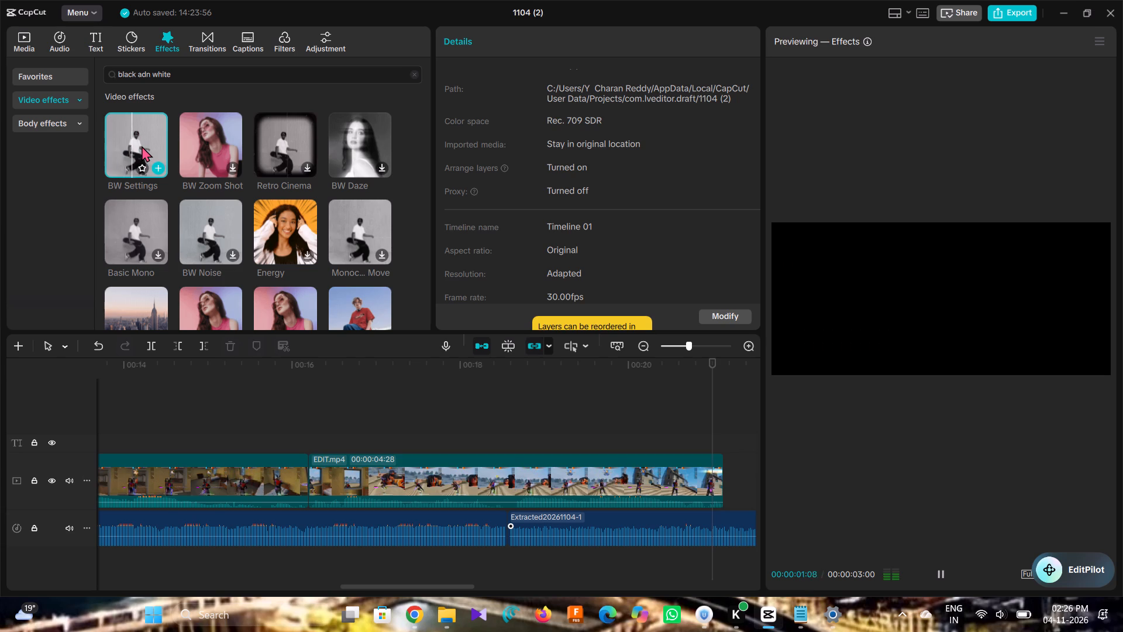
drag(142, 146, 559, 445)
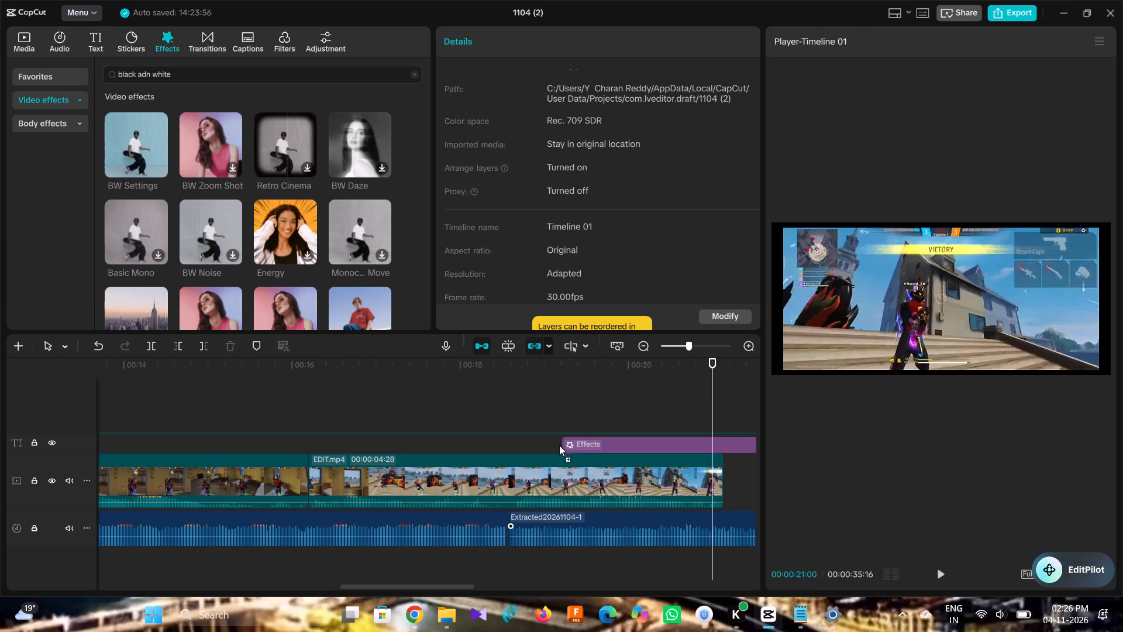
drag(559, 445, 501, 446)
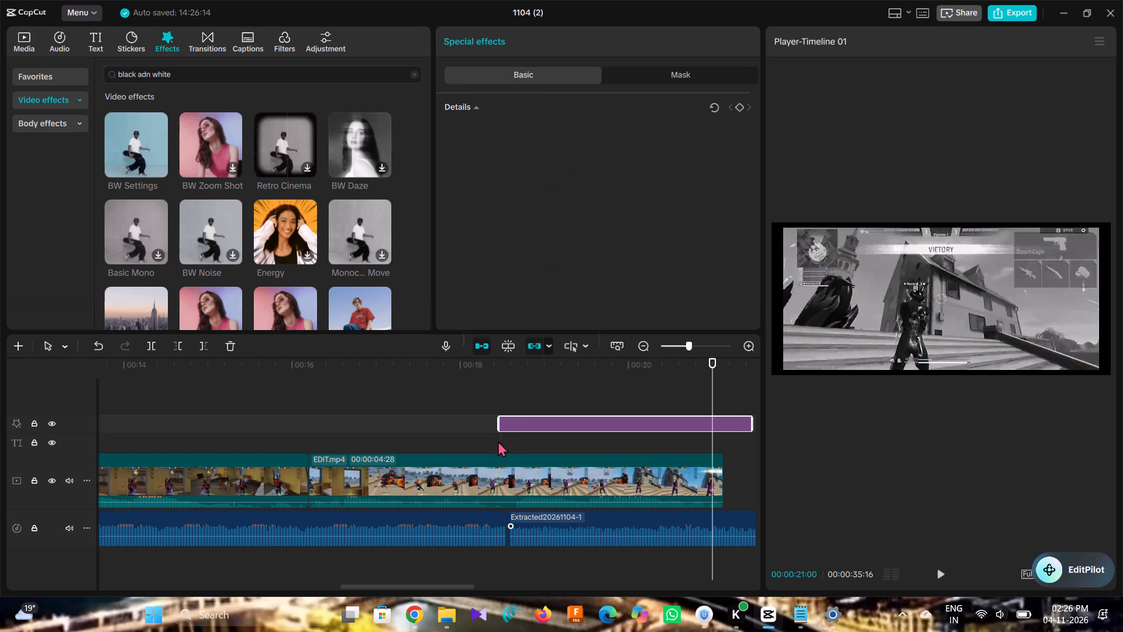
Play from 00:00:18:08 to 00:00:19:22 to check the BW Settings effect on the last EDIT.mp4 clip.
drag(709, 439, 711, 439)
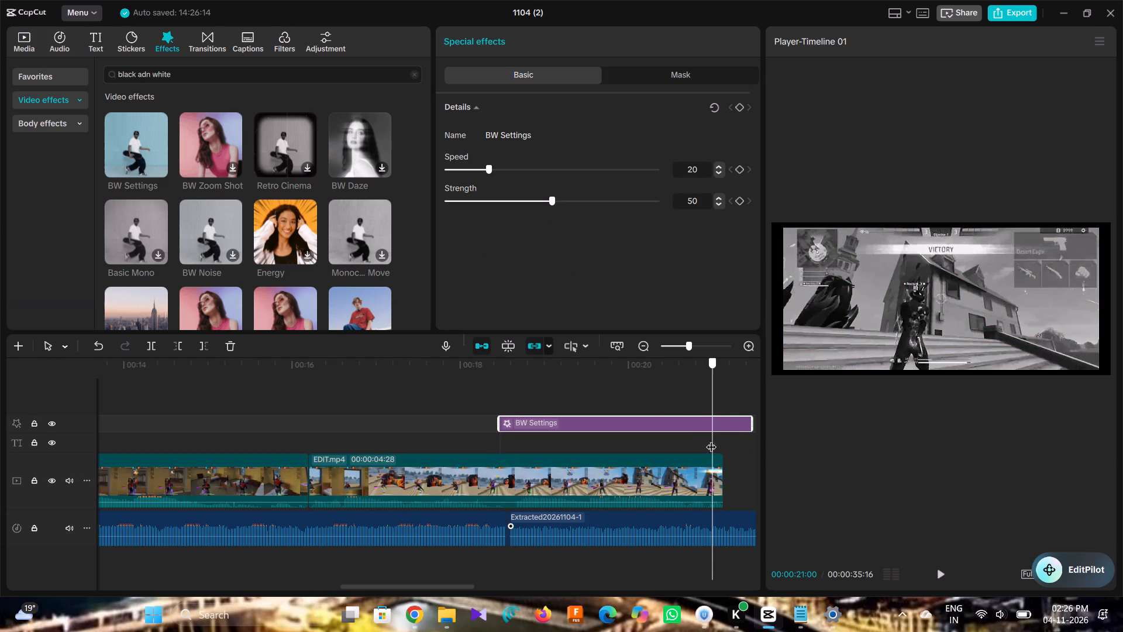
drag(711, 439, 482, 492)
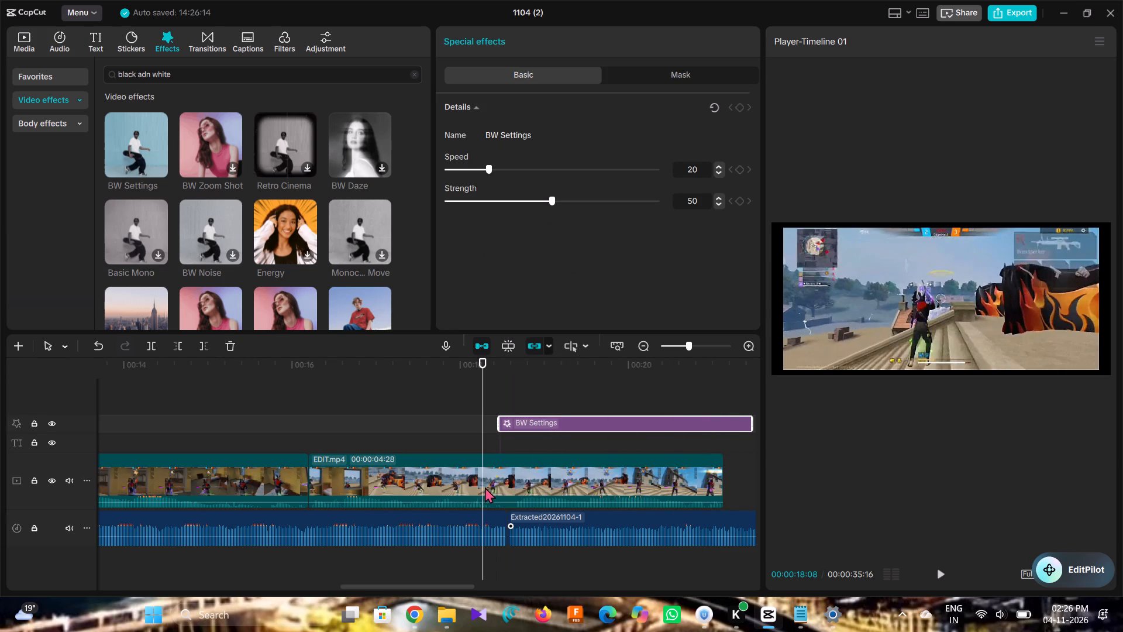
key(space)
key(space)
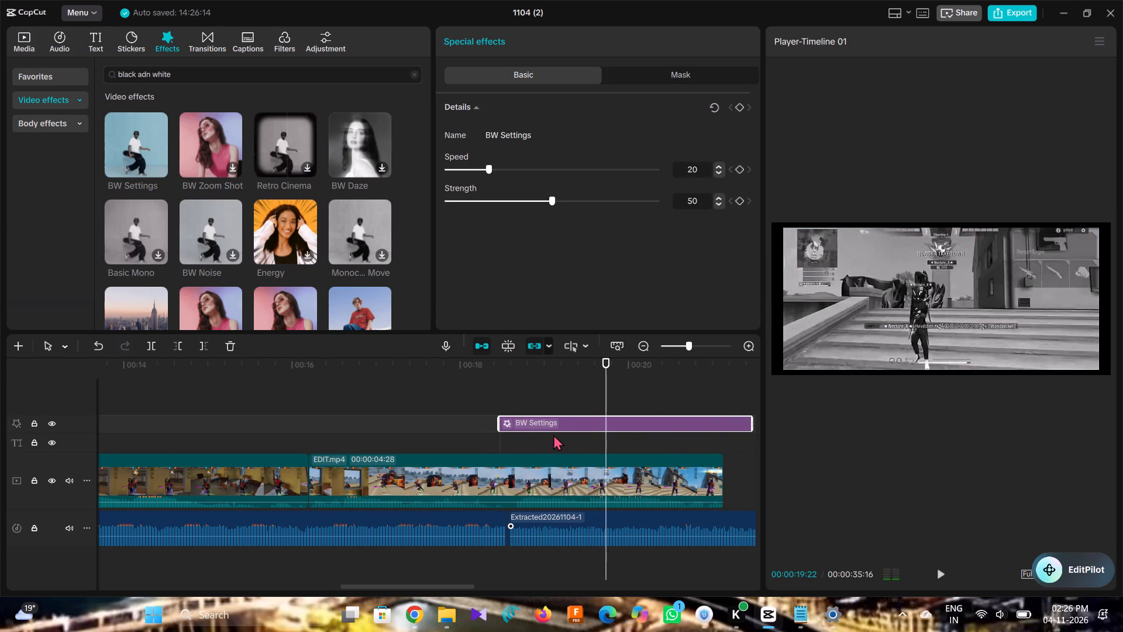
Search the video effects for "black adn white blink".
click(220, 74)
key(space)
text(blink)
key(Return)
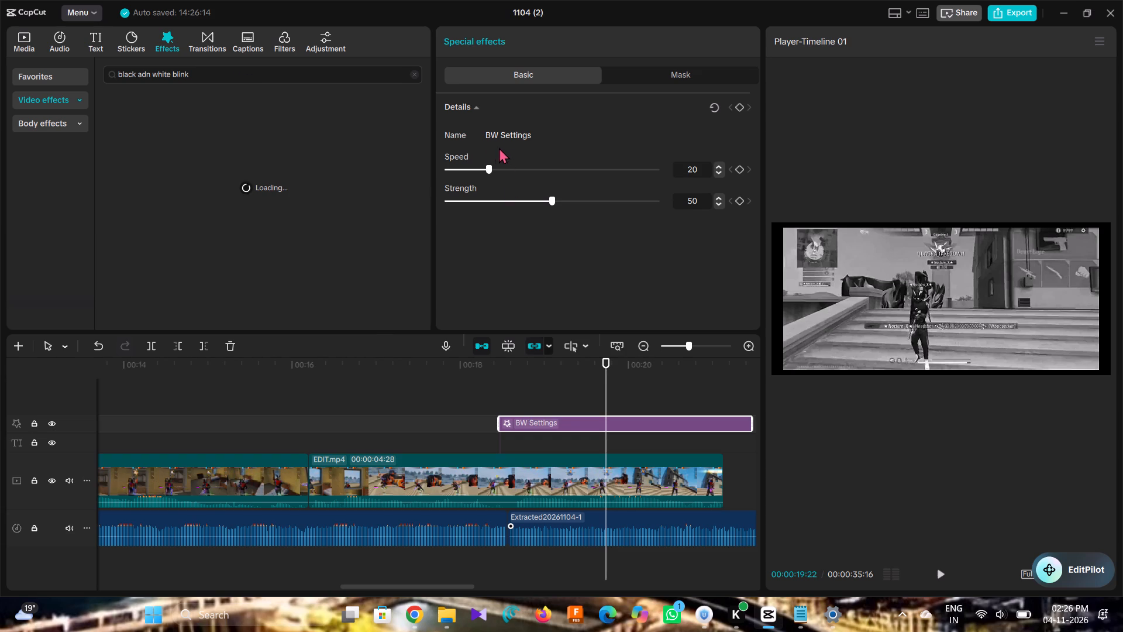
Set the BW Settings effect's speed to 56 and play from 00:00:18:09 past the clip's end to check it.
drag(487, 167, 563, 173)
drag(611, 394, 487, 438)
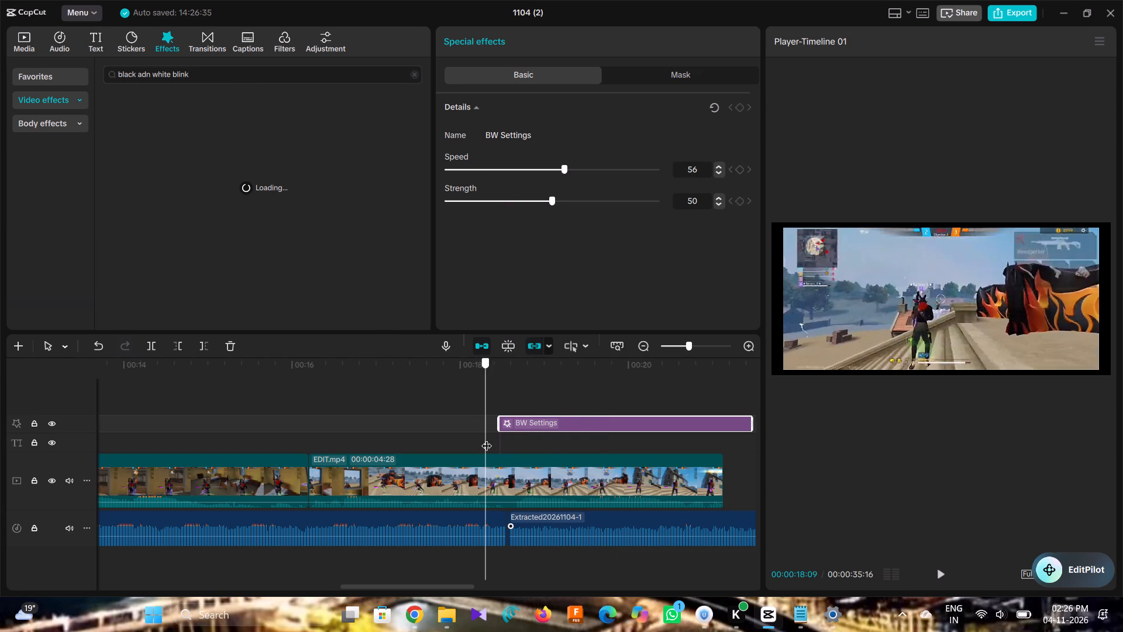
drag(487, 438, 485, 438)
key(space)
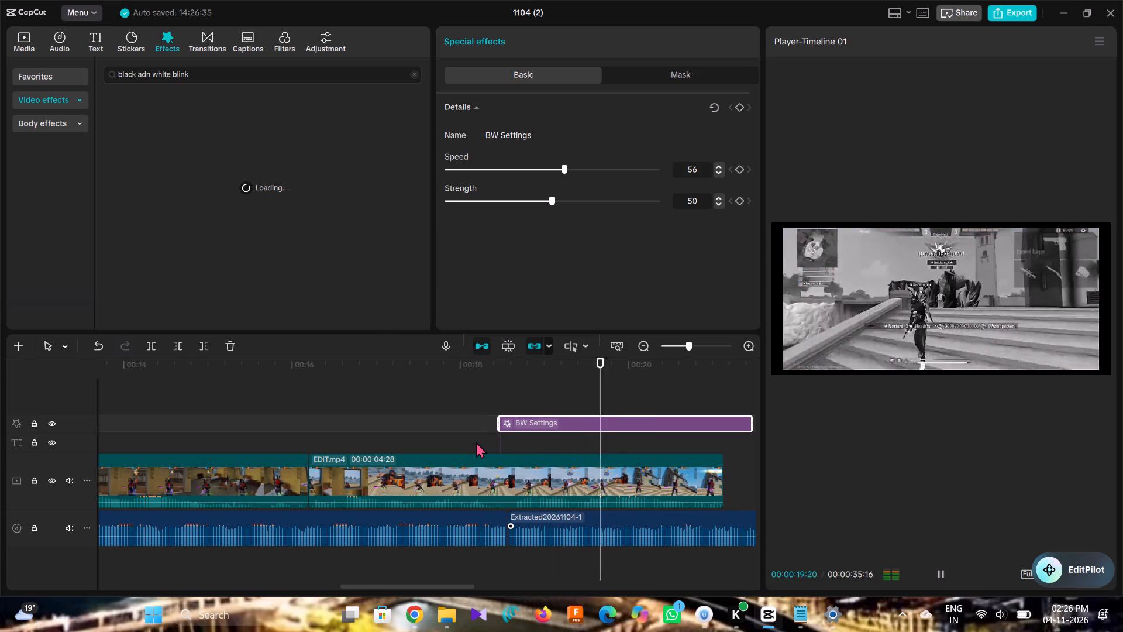
key(space)
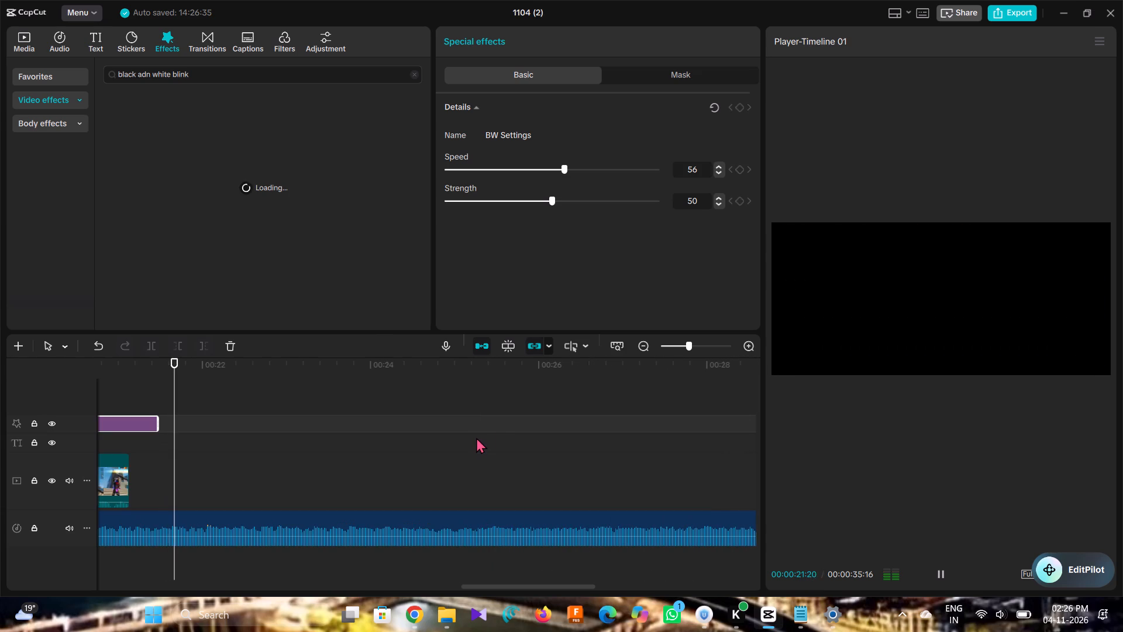
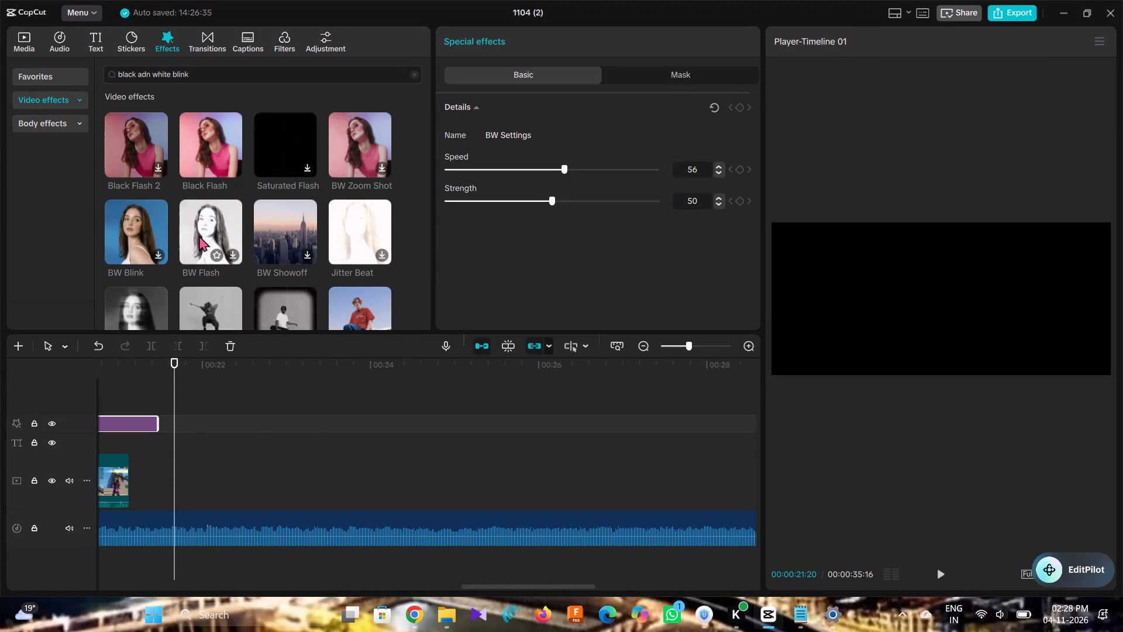
Replace the BW Settings effect with BW Flash above the last EDIT.mp4 clip, starting at about 00:00:18:17.
drag(199, 235, 120, 438)
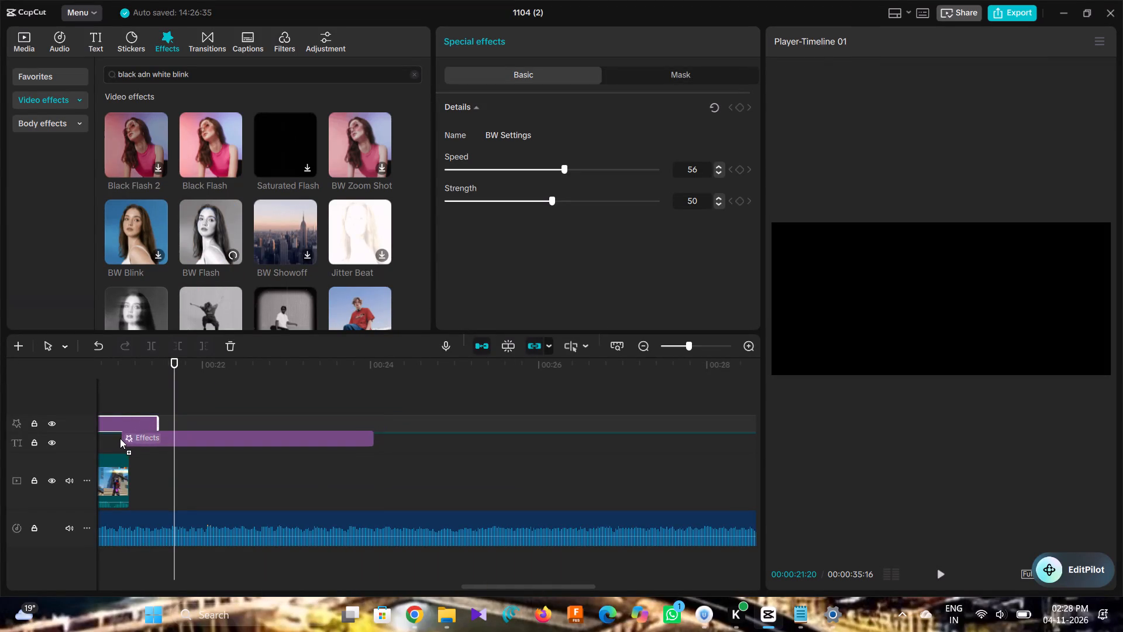
drag(120, 438, 99, 438)
click(366, 418)
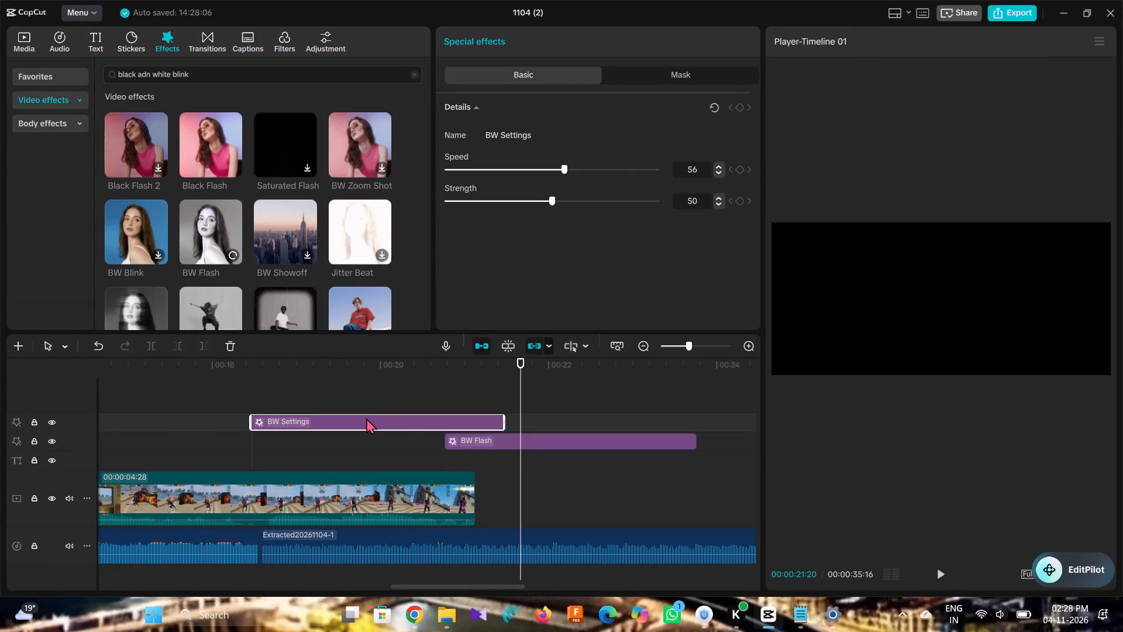
key(BackSpace)
drag(456, 423, 457, 423)
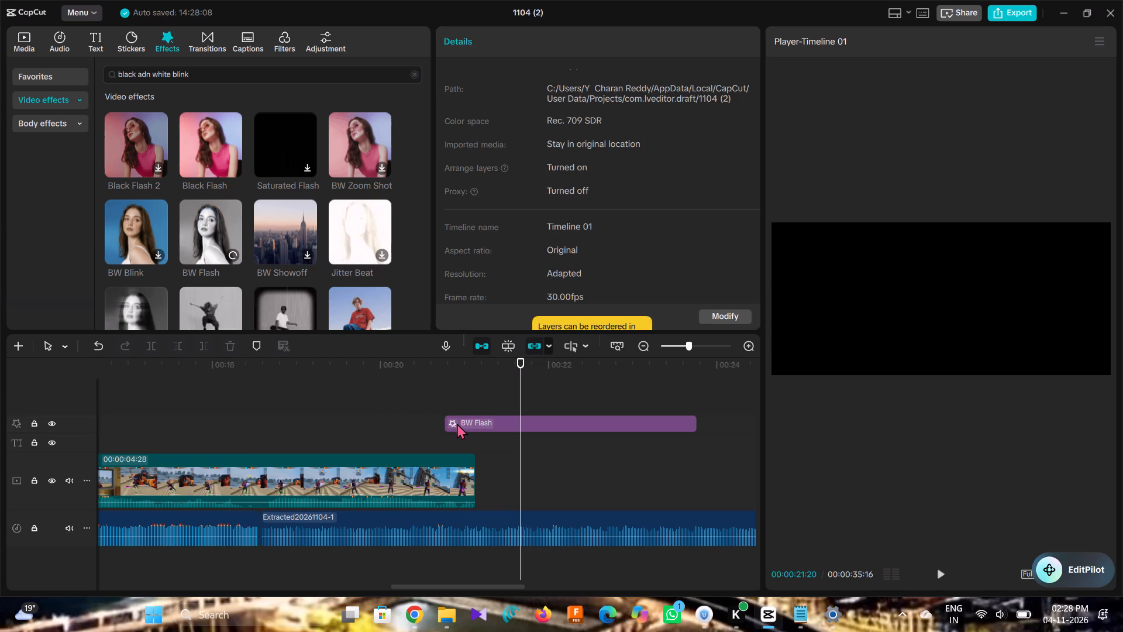
drag(457, 423, 270, 446)
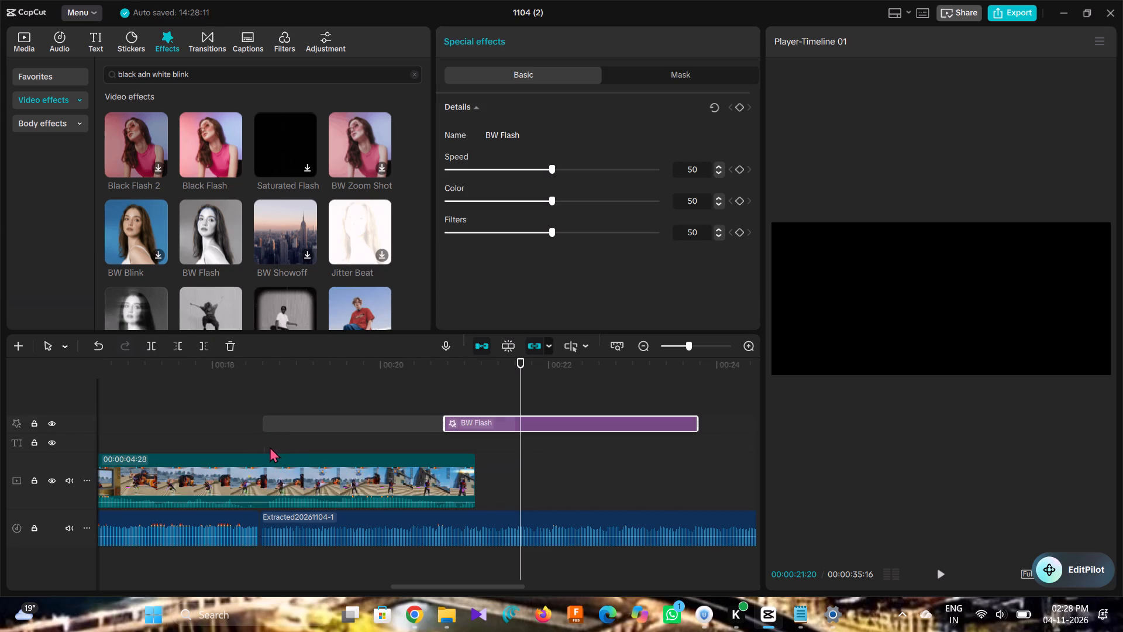
drag(270, 446, 271, 446)
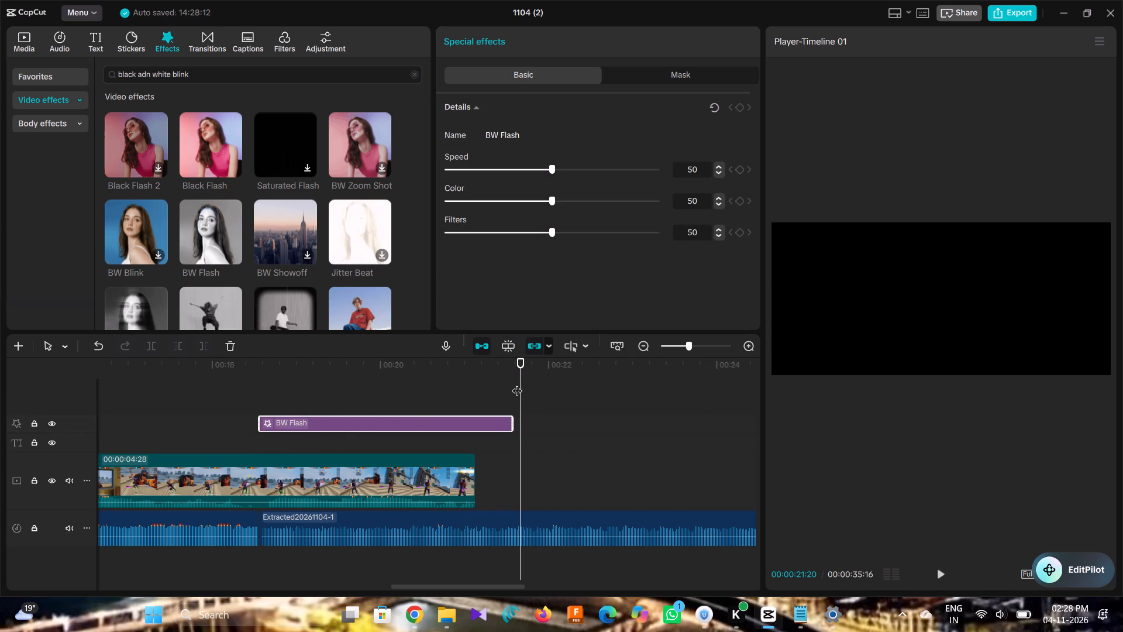
Play from near the start of the BW Flash effect to 00:00:19:18 to check it on the last clip.
drag(523, 384, 263, 445)
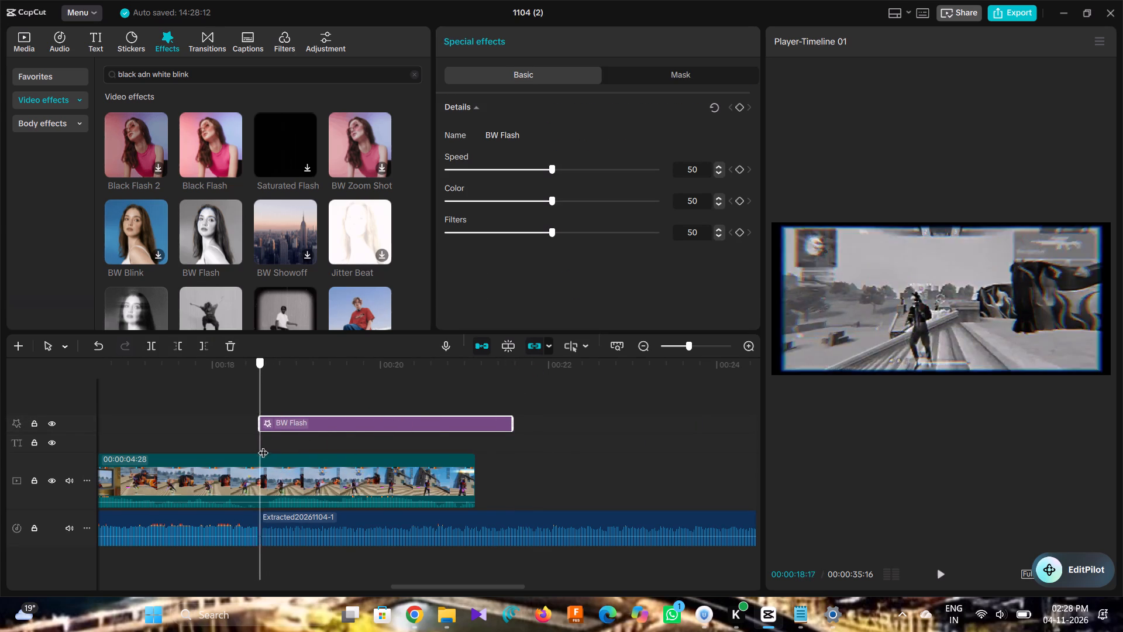
drag(263, 445, 268, 447)
key(space)
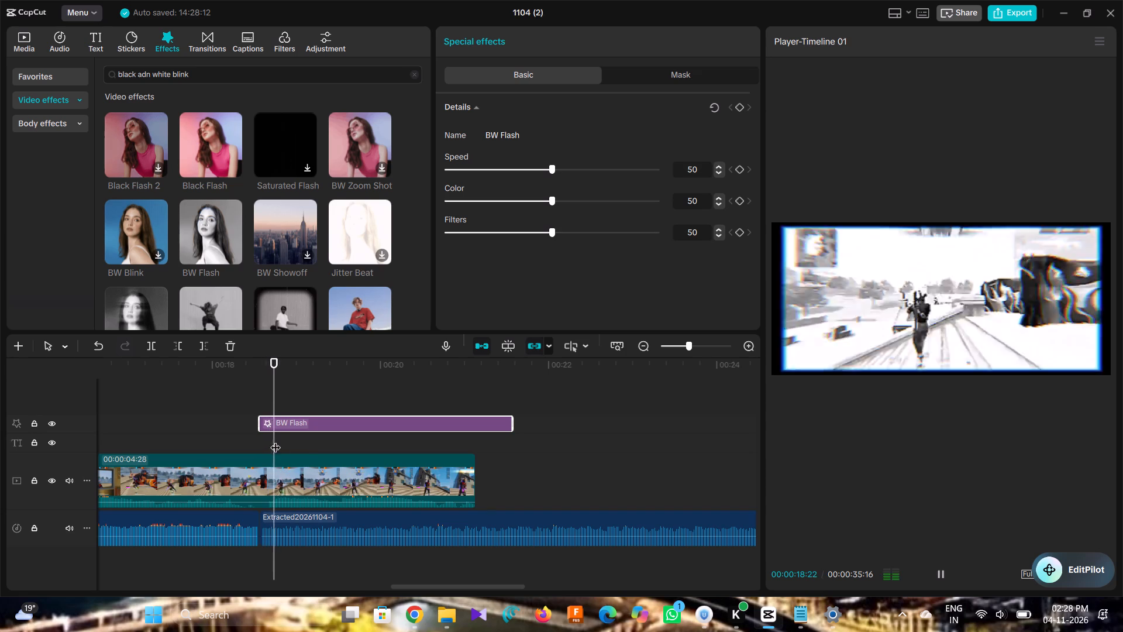
key(space)
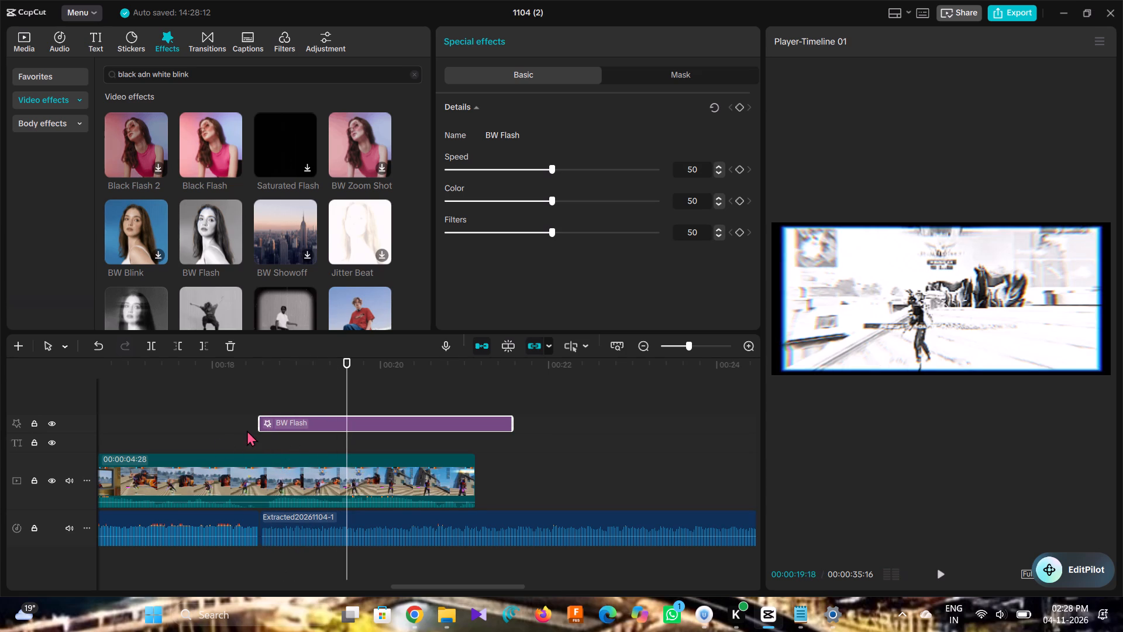
Trim the start of the BW Flash effect to about 00:00:19:16 and play past the clip's end to check it.
drag(260, 423, 312, 425)
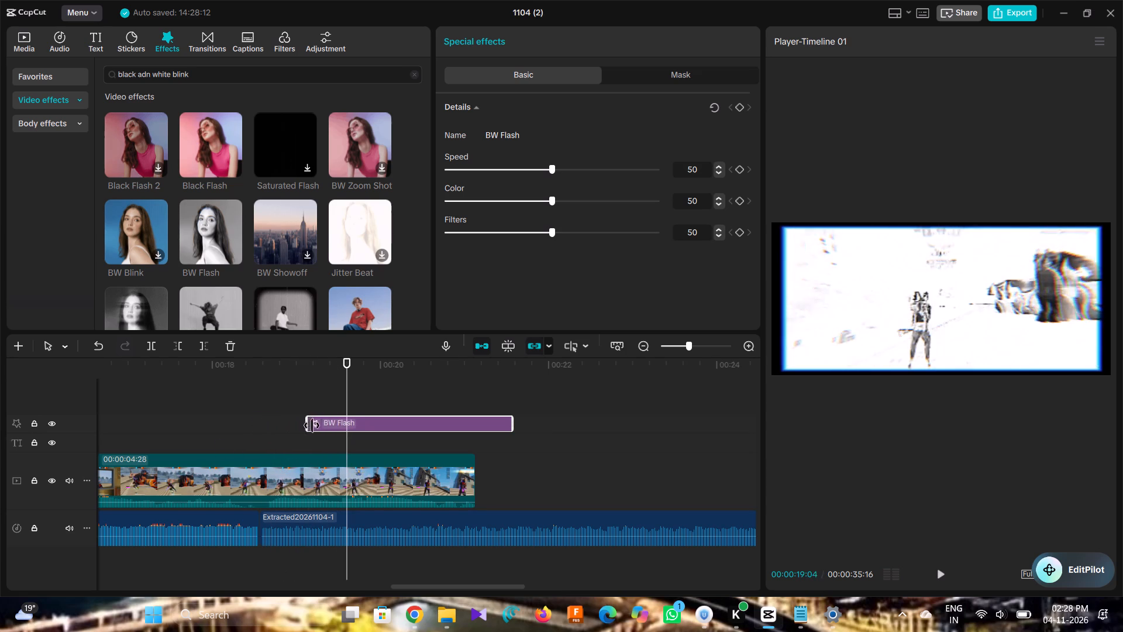
drag(312, 425, 335, 427)
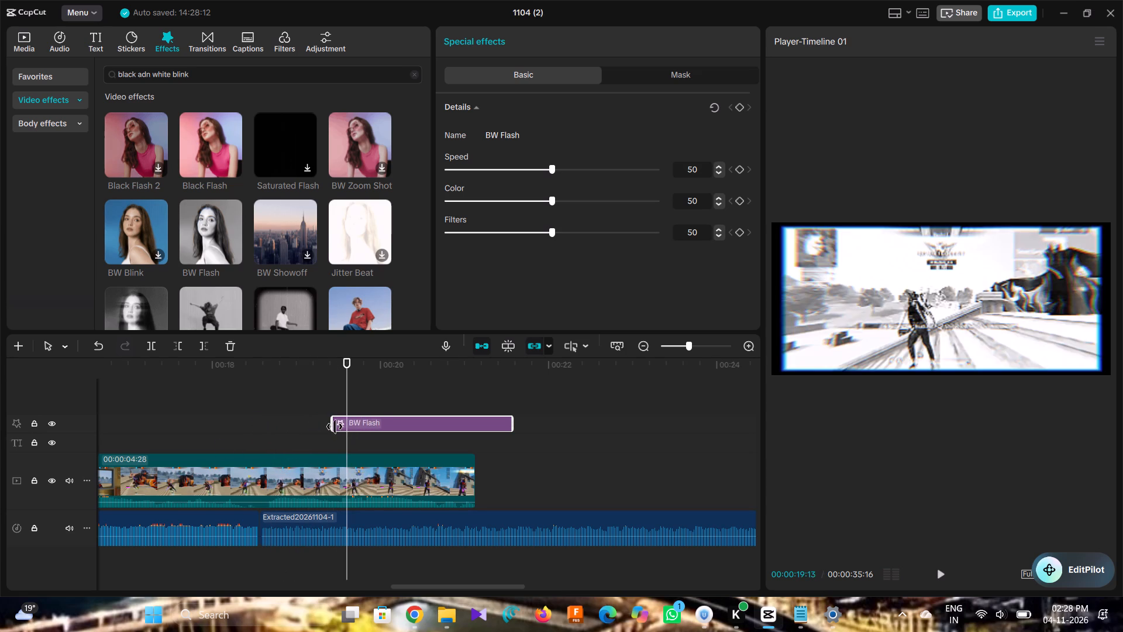
drag(335, 427, 345, 428)
key(space)
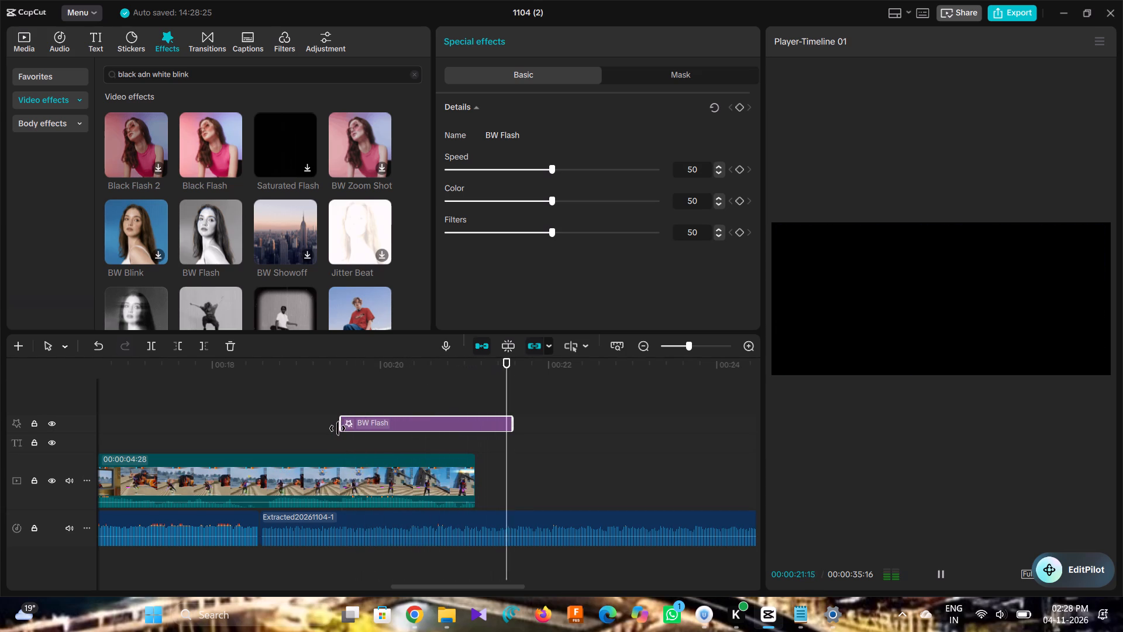
key(space)
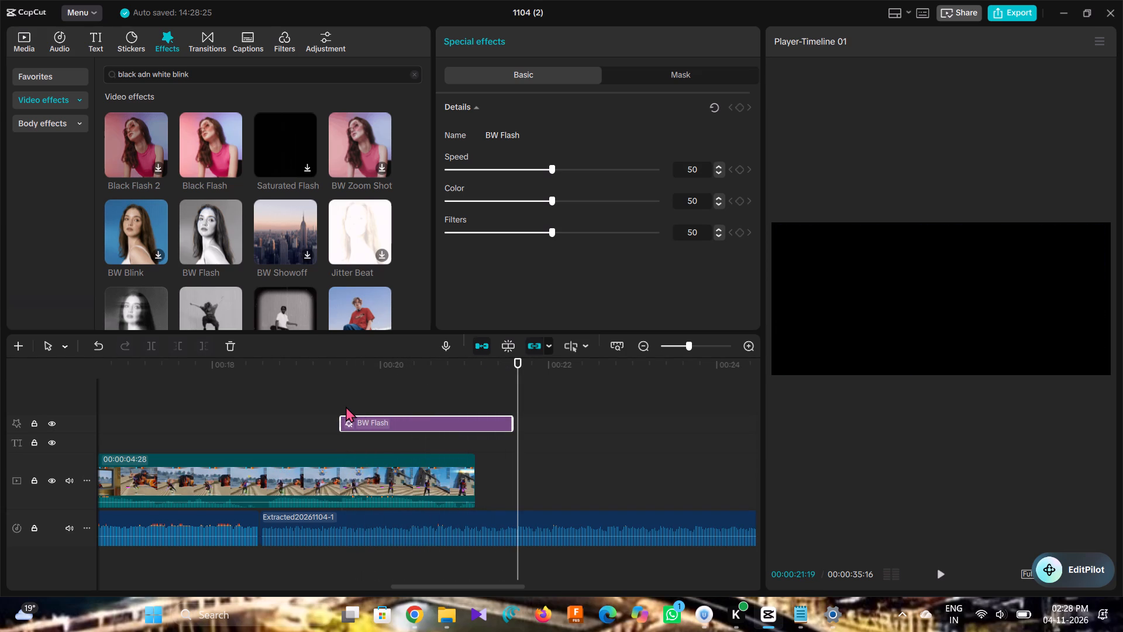
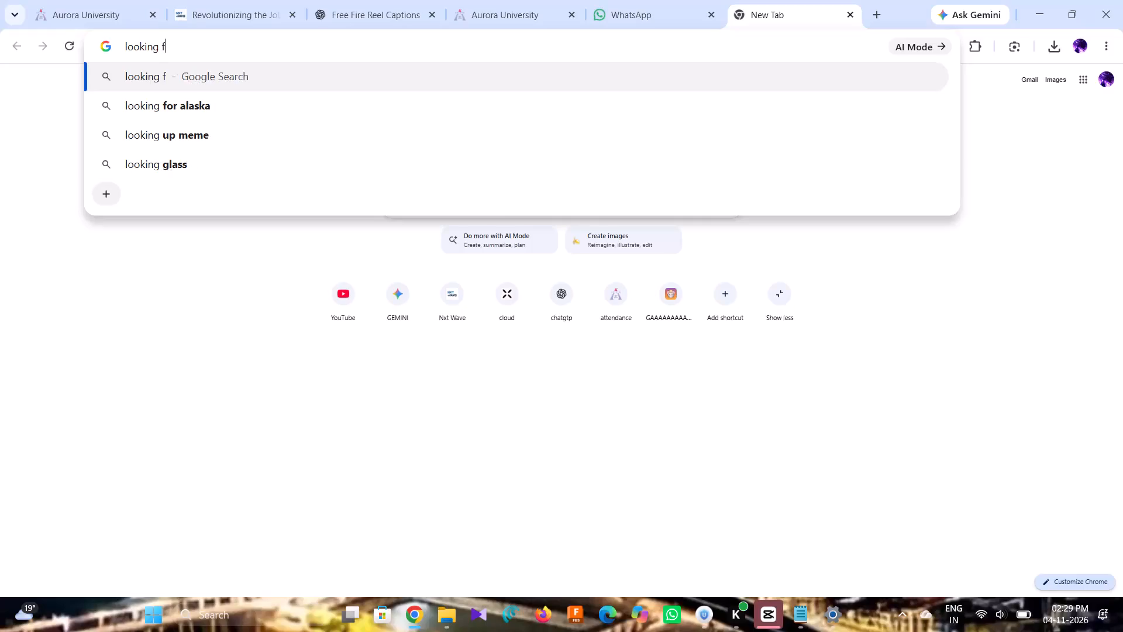
Enter a Google search in Chrome for the meaning of "looking forward".
key(BackSpace)
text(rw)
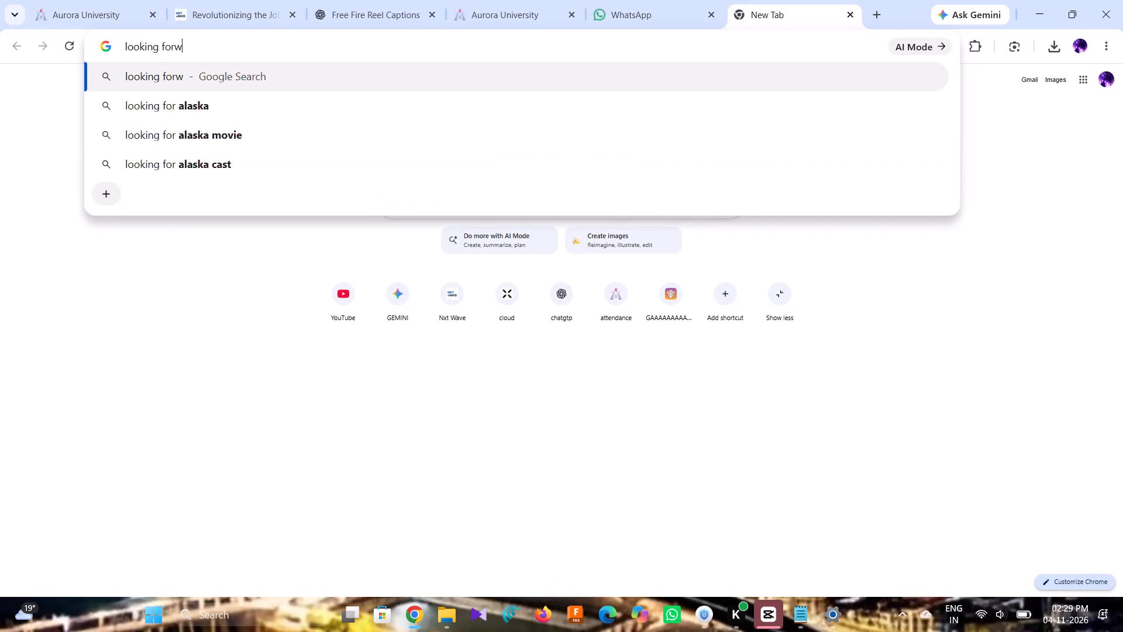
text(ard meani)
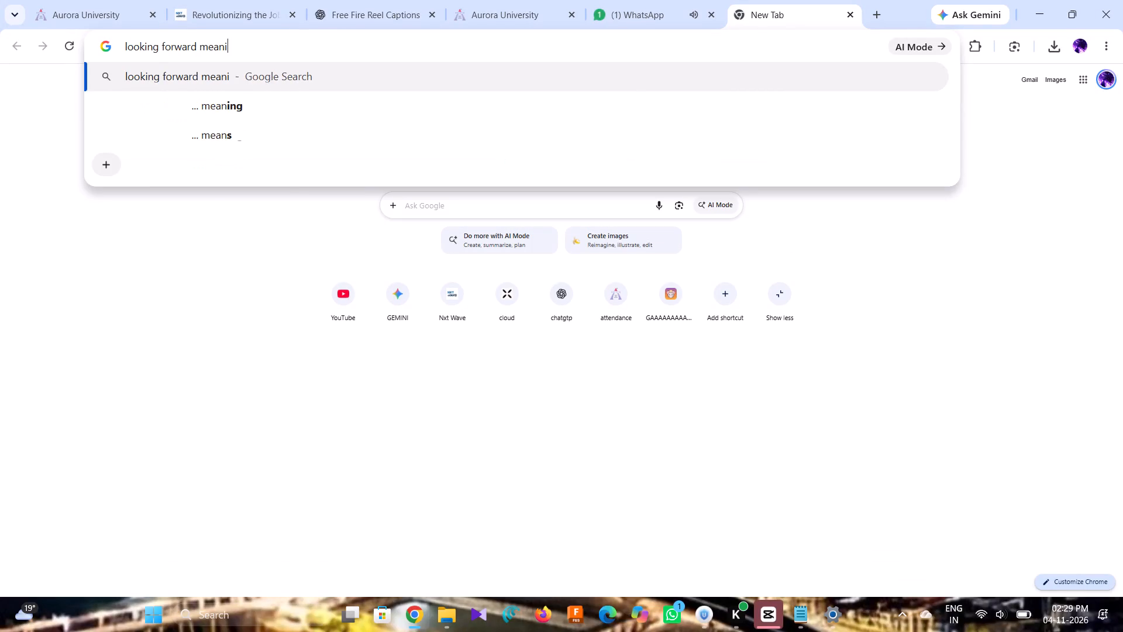
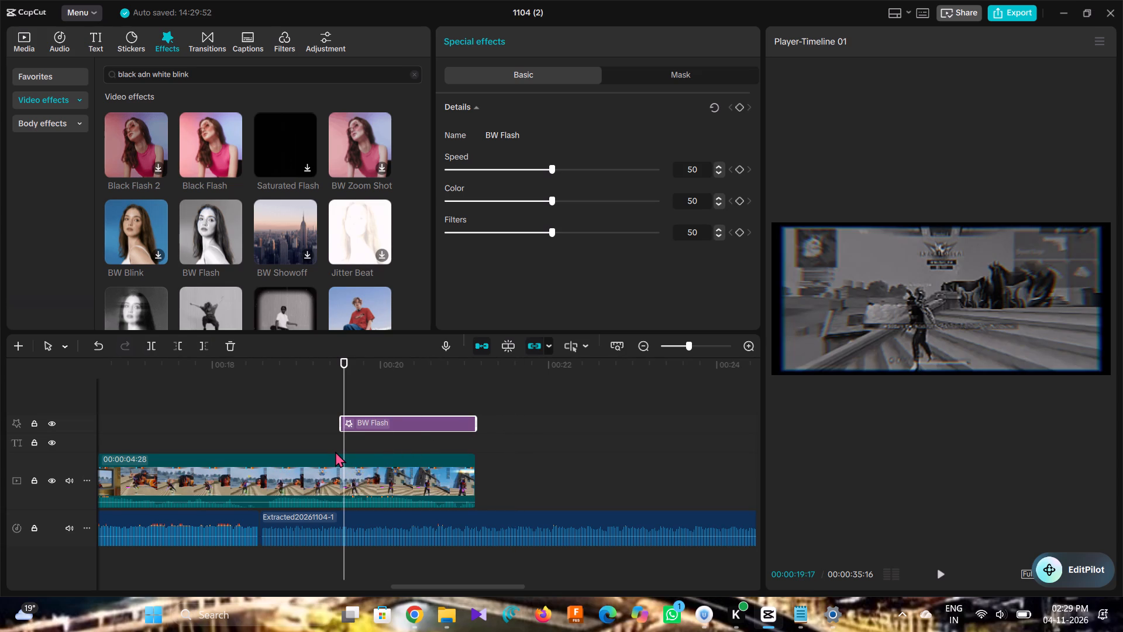
Play from 00:00:19:17 past the end of the last clip to check the BW Flash effect.
key(space)
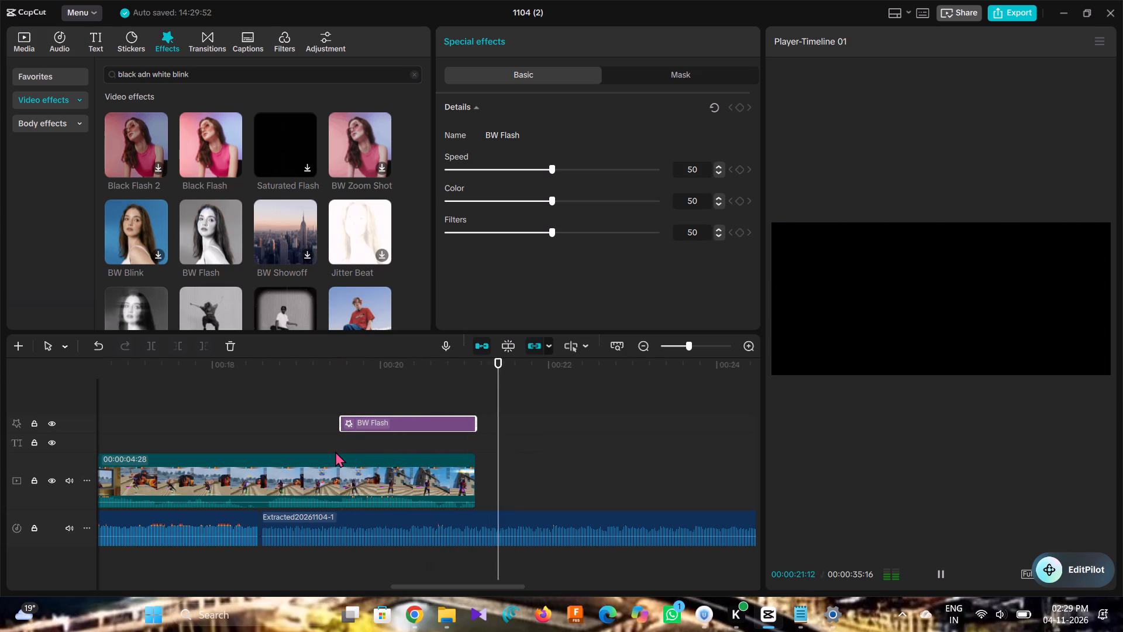
key(space)
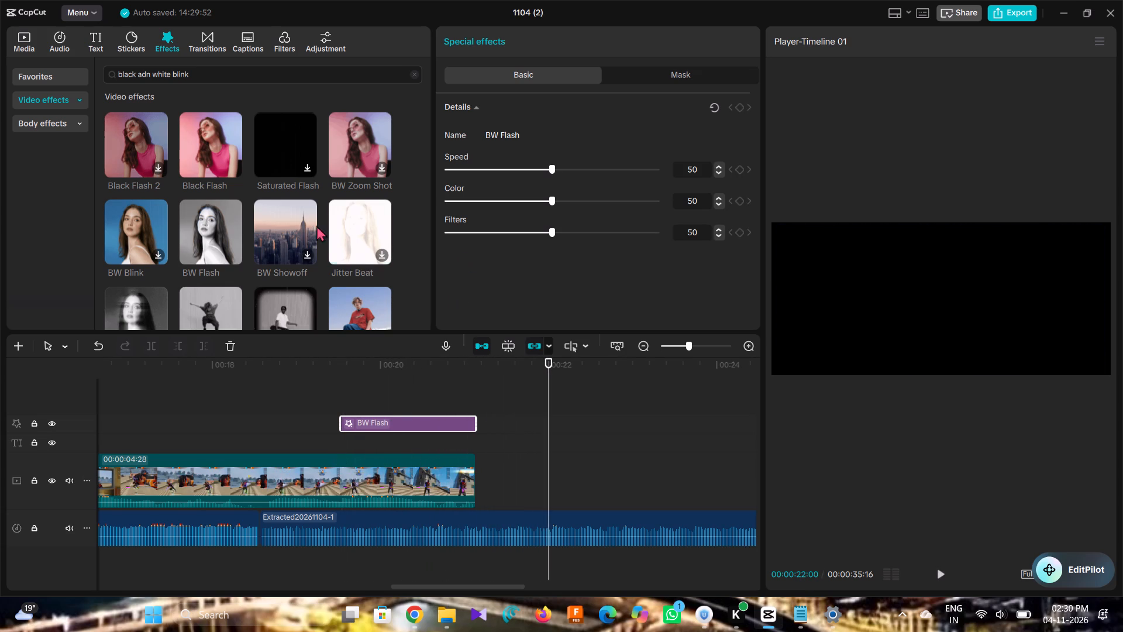
Set the BW Flash effect's Color to 33 and play from just before the effect past the clip's end.
click(401, 415)
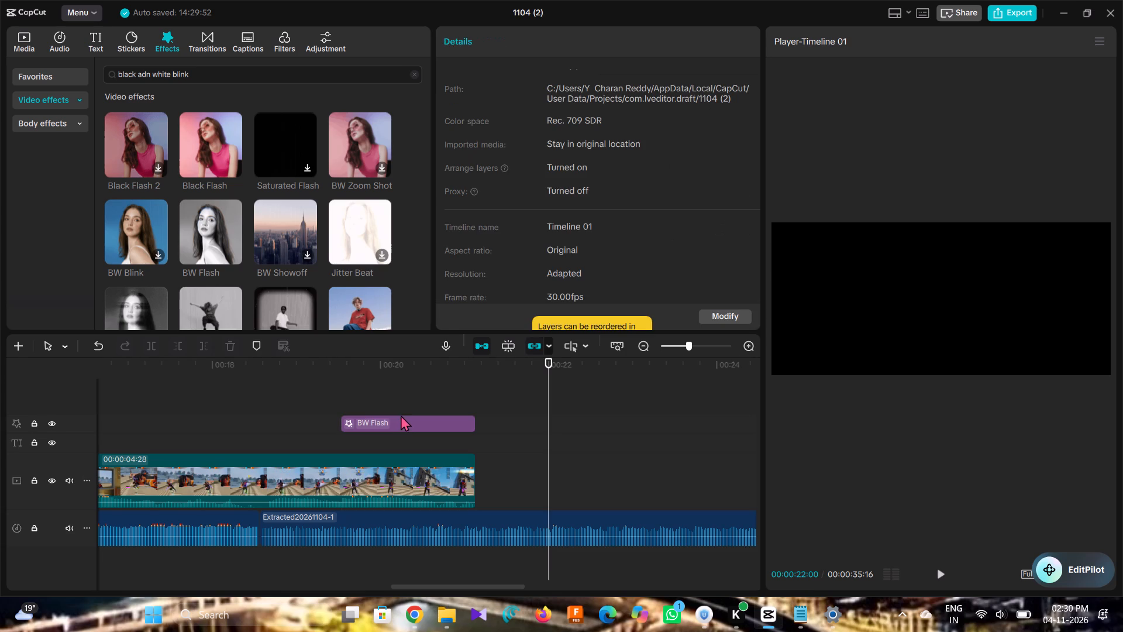
click(387, 424)
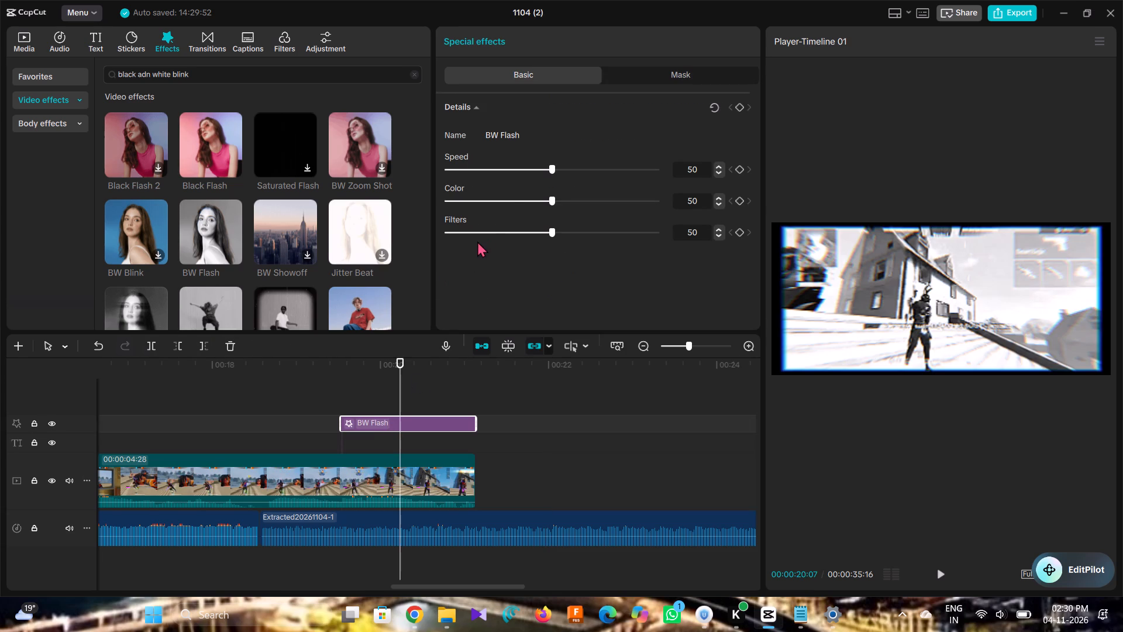
click(516, 197)
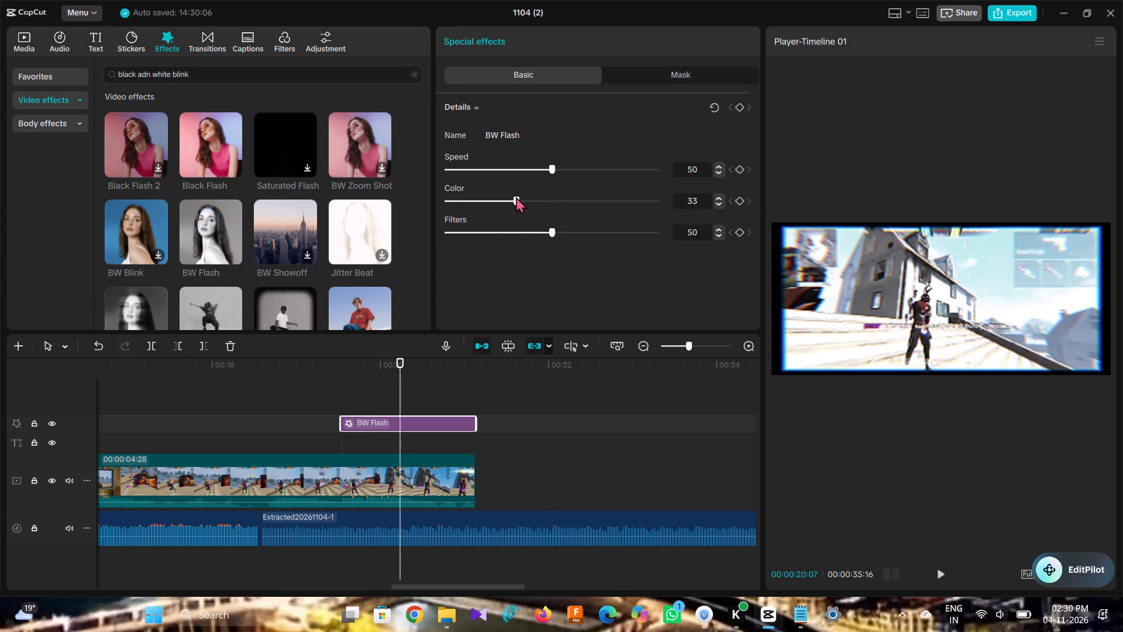
drag(399, 391, 329, 404)
key(space)
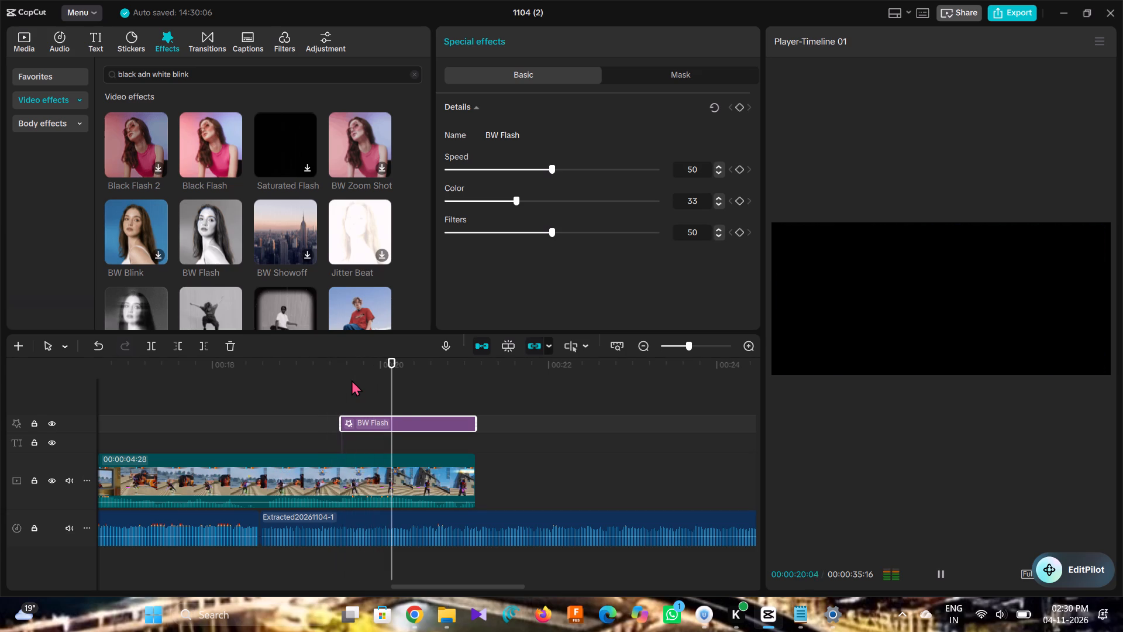
key(space)
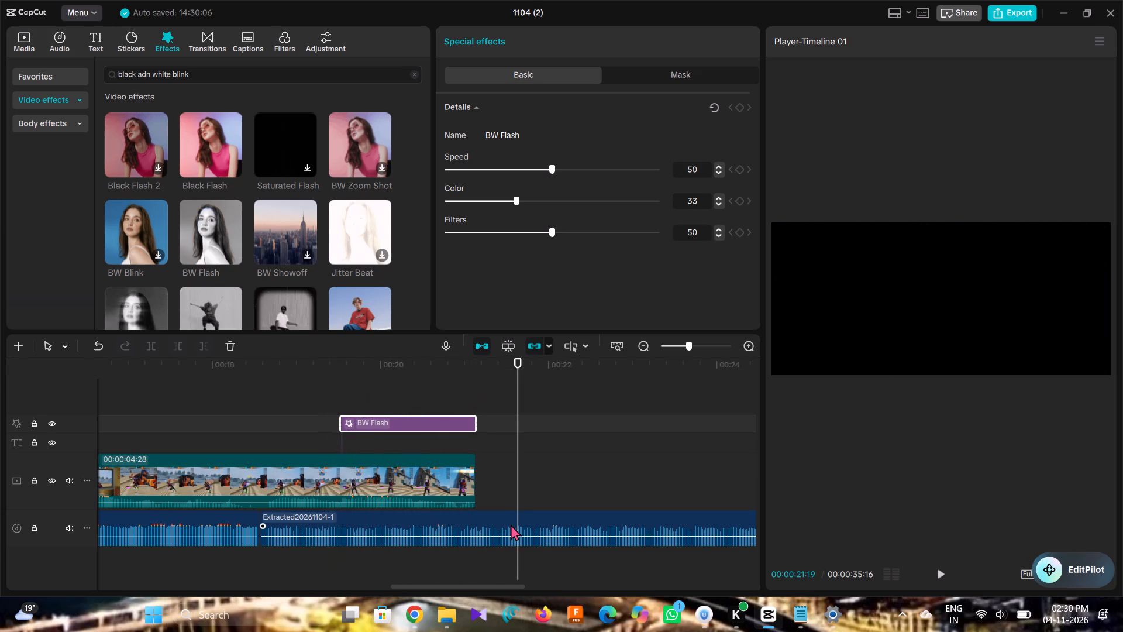
Split the last extracted audio clip at 00:00:21:05, just after the video ends, and delete the part that follows.
click(481, 532)
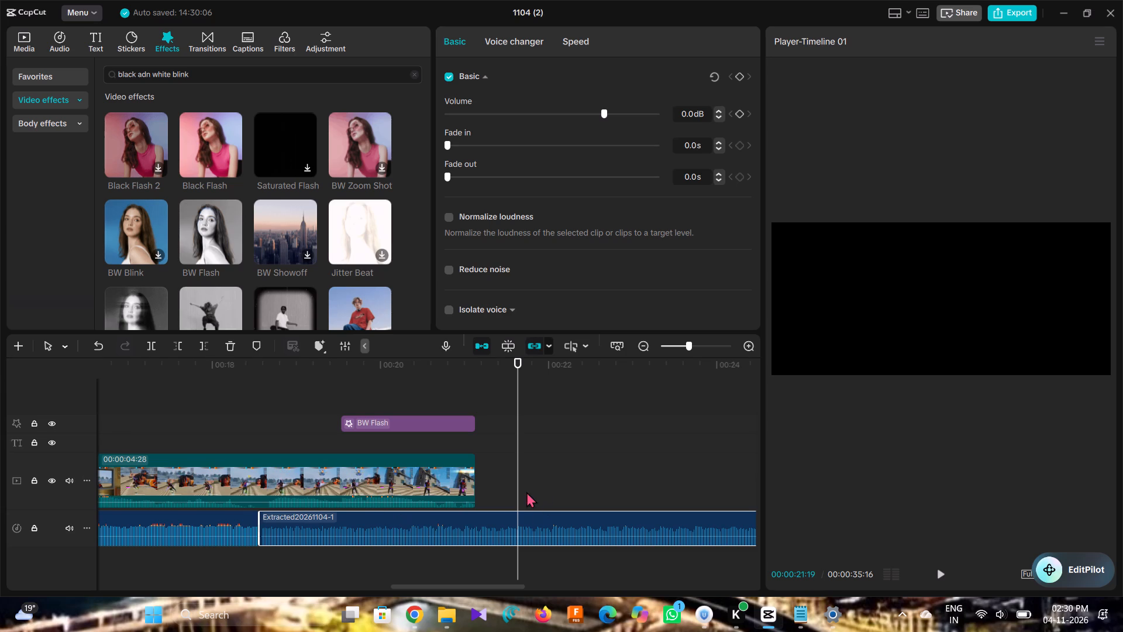
drag(519, 495, 478, 503)
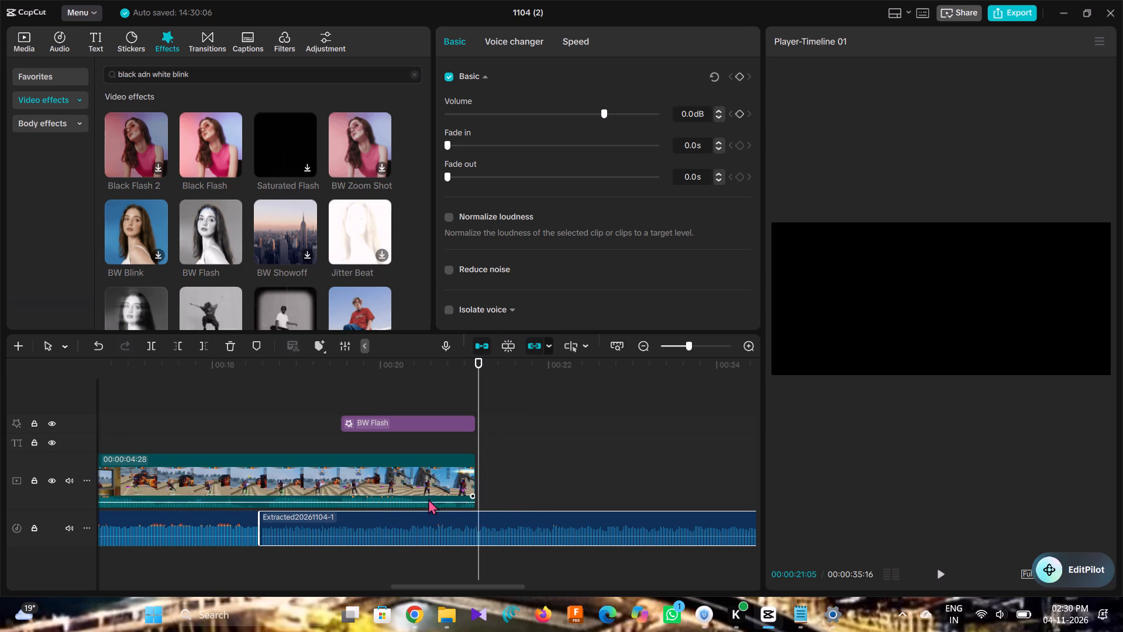
click(147, 341)
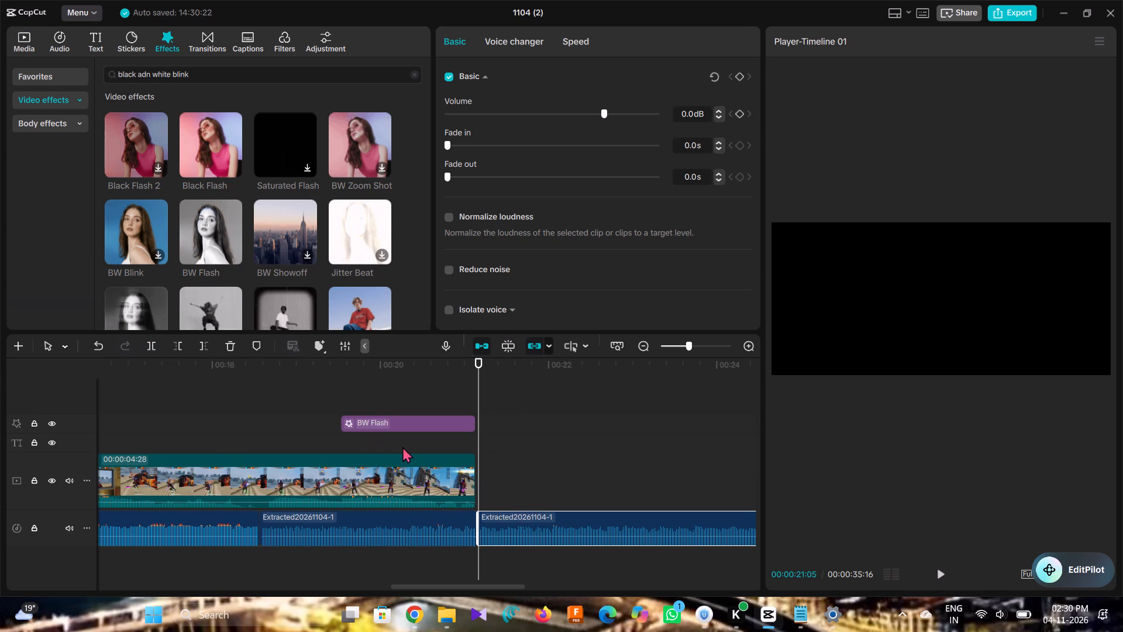
key(BackSpace)
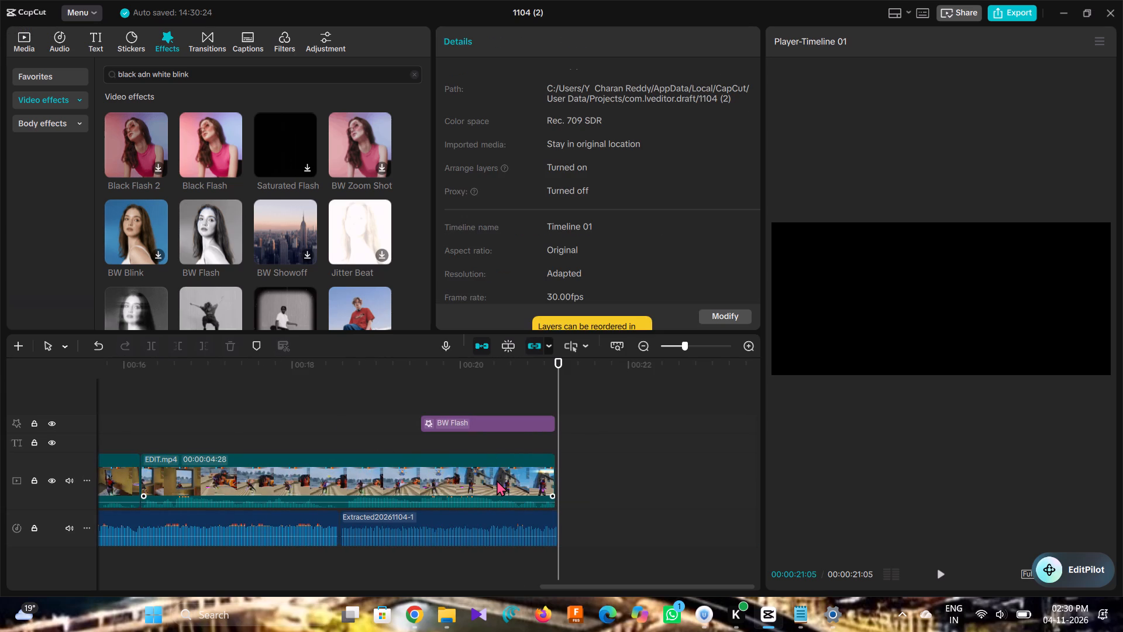
Play the whole timeline from 00:00:00:00 to its end to review the edit.
key(Left)
key(Left)
key(Left)
key(Left)
key(Left)
key(Left)
key(Left)
key(Left)
key(Left)
key(Left)
key(Left)
key(Left)
key(Left)
key(Left)
key(Left)
key(Left)
key(Left)
key(Left)
key(Left)
key(Left)
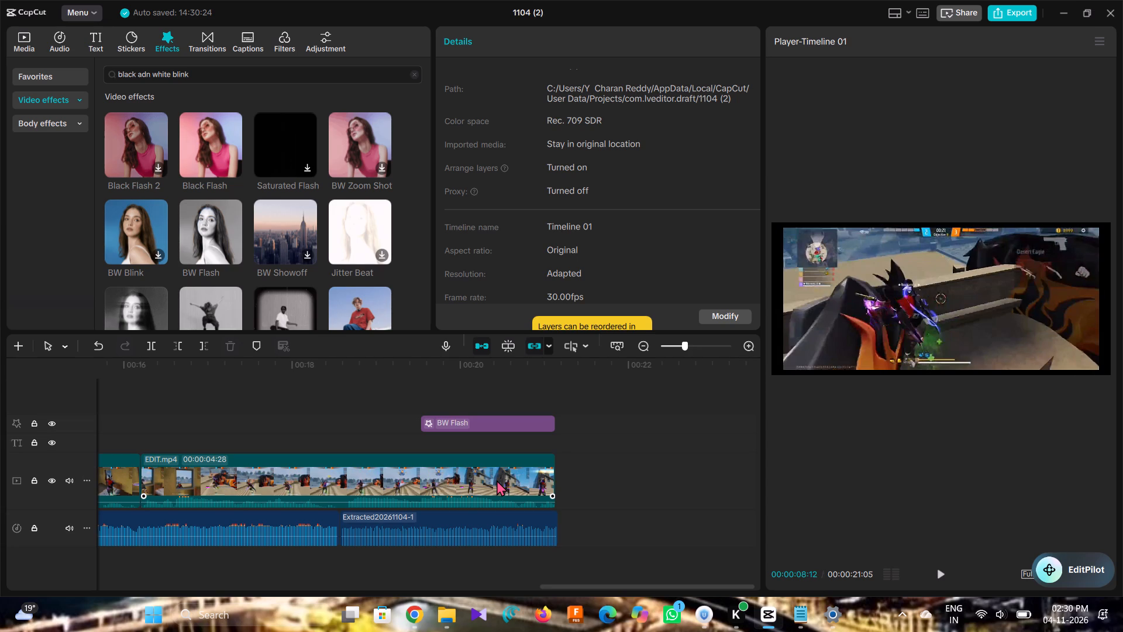
click(674, 347)
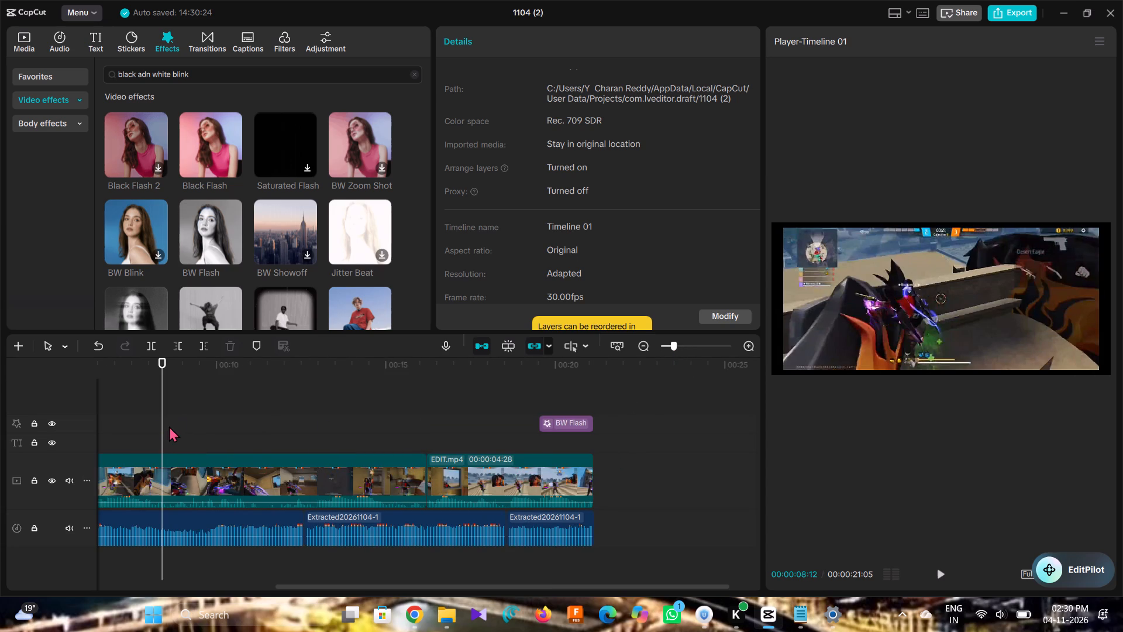
drag(159, 426, 71, 459)
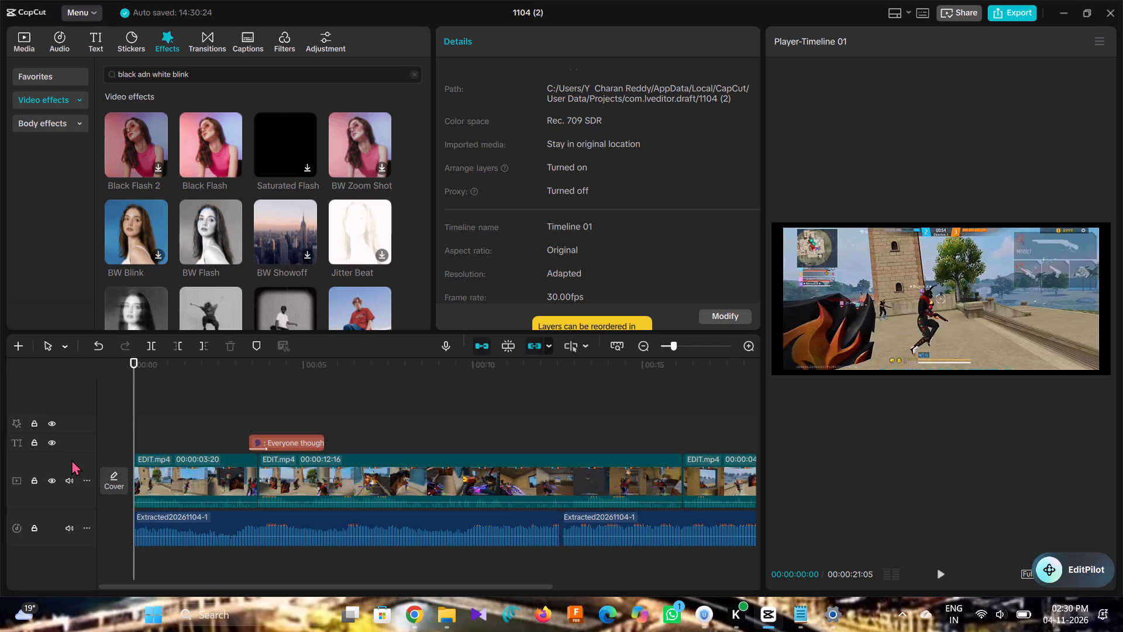
key(space)
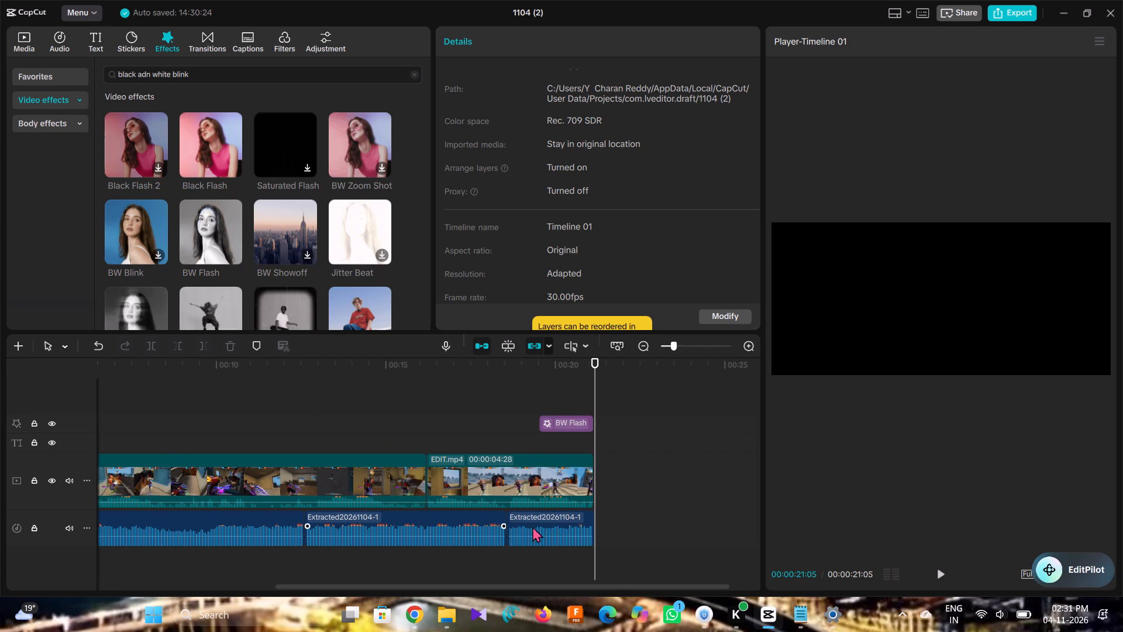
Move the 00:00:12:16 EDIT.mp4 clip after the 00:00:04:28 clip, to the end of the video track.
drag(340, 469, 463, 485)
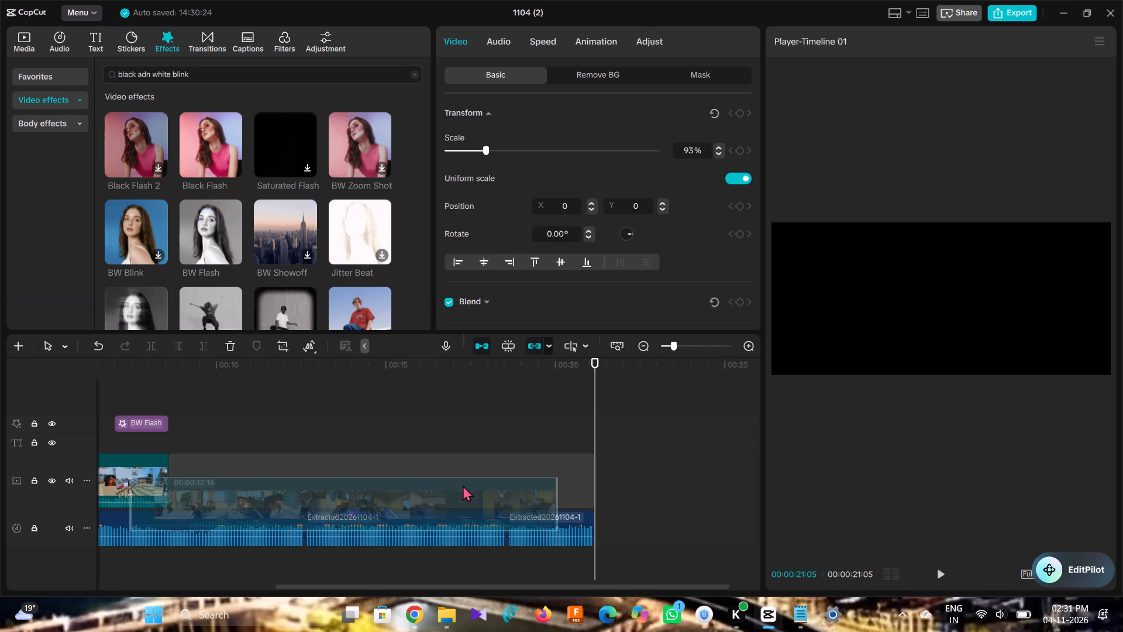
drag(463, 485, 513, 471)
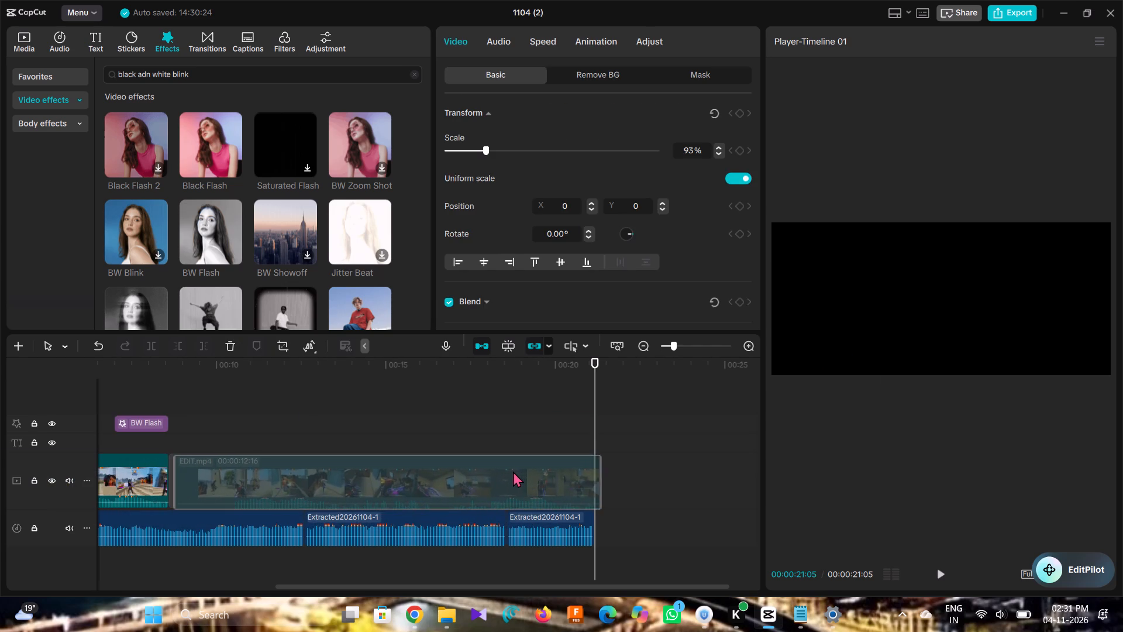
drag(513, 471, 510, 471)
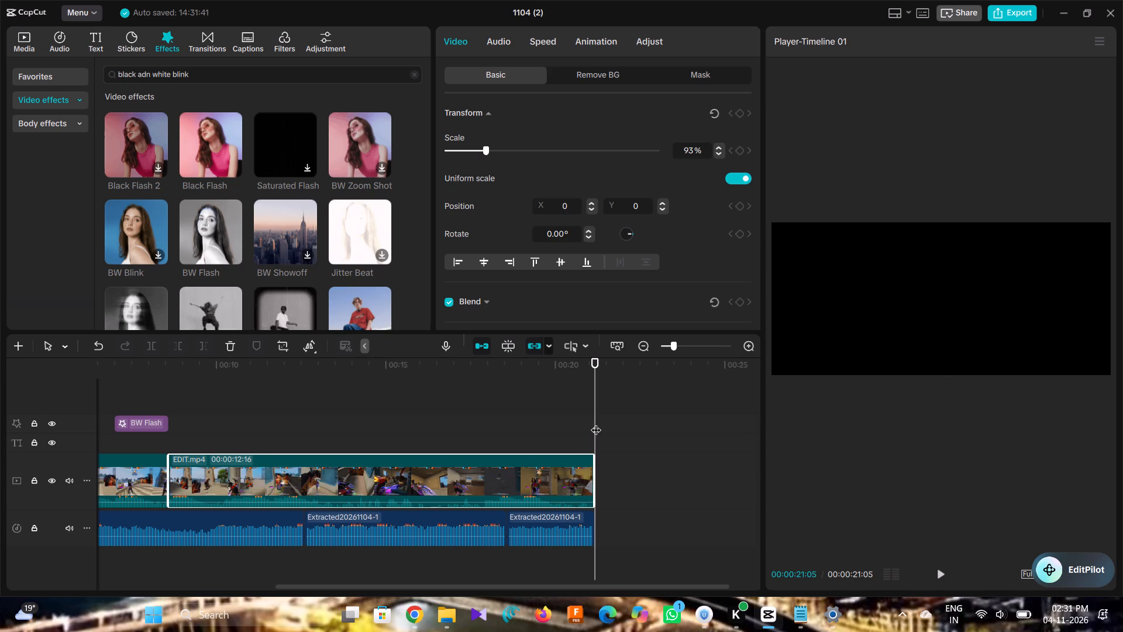
Scrub back through the moved clip and play the timeline from the start to check the new clip order.
drag(596, 423, 319, 470)
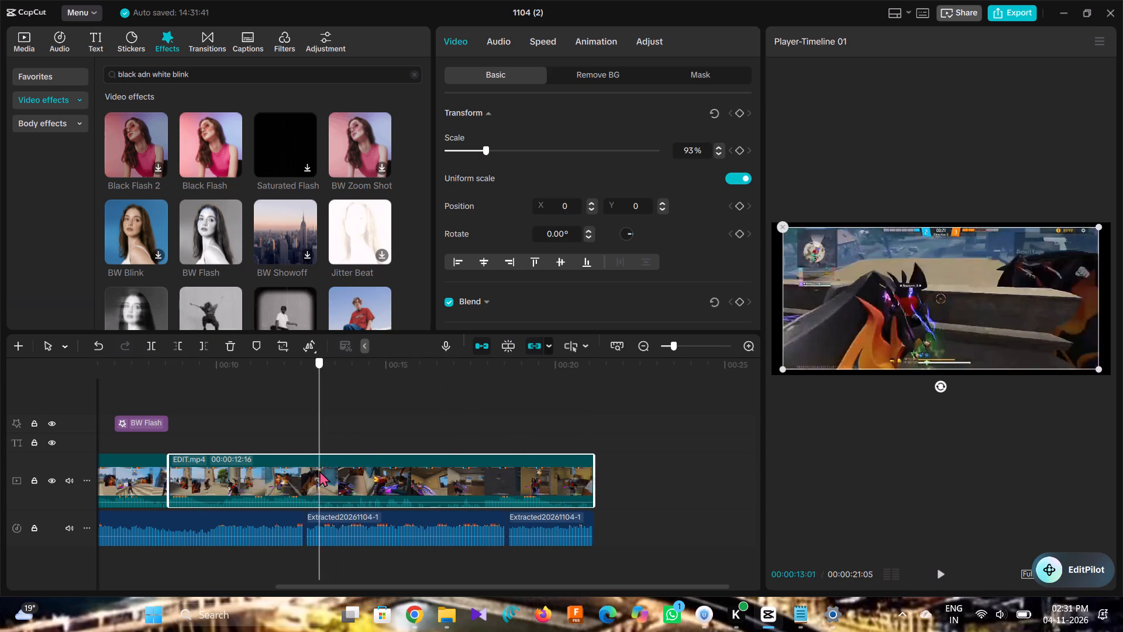
drag(319, 470, 278, 493)
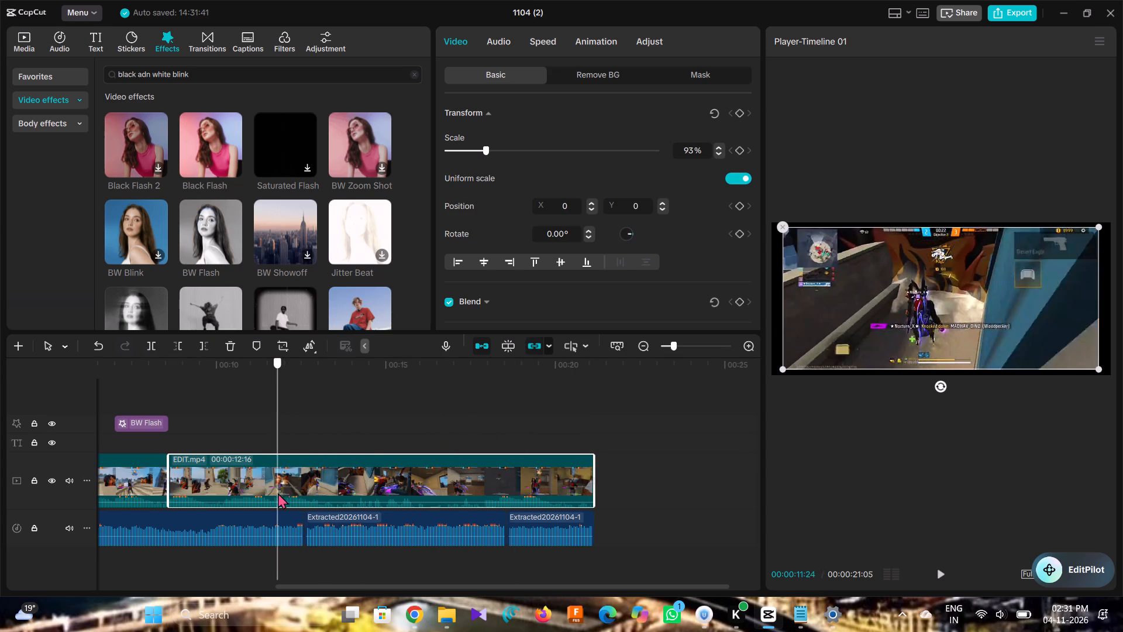
drag(278, 493, 208, 485)
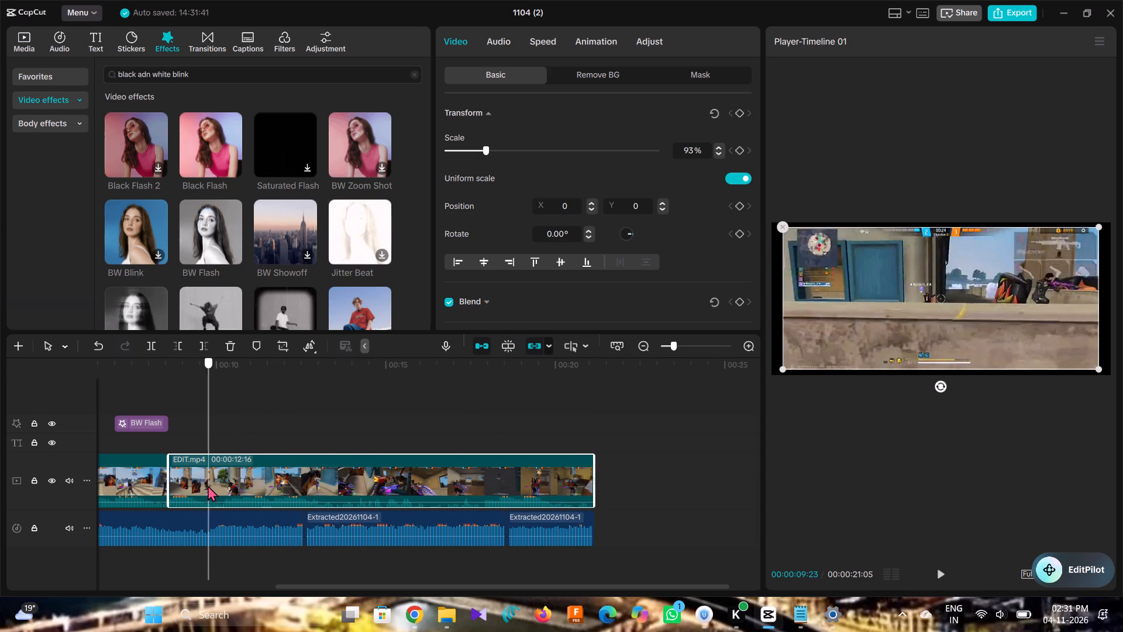
drag(208, 485, 170, 469)
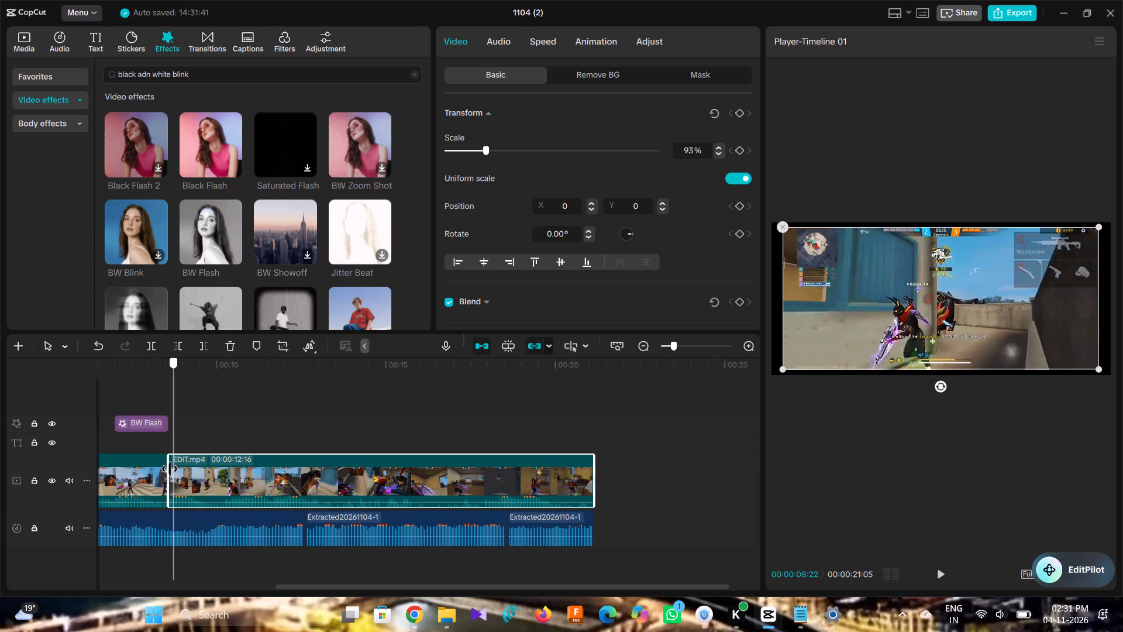
drag(170, 469, 161, 465)
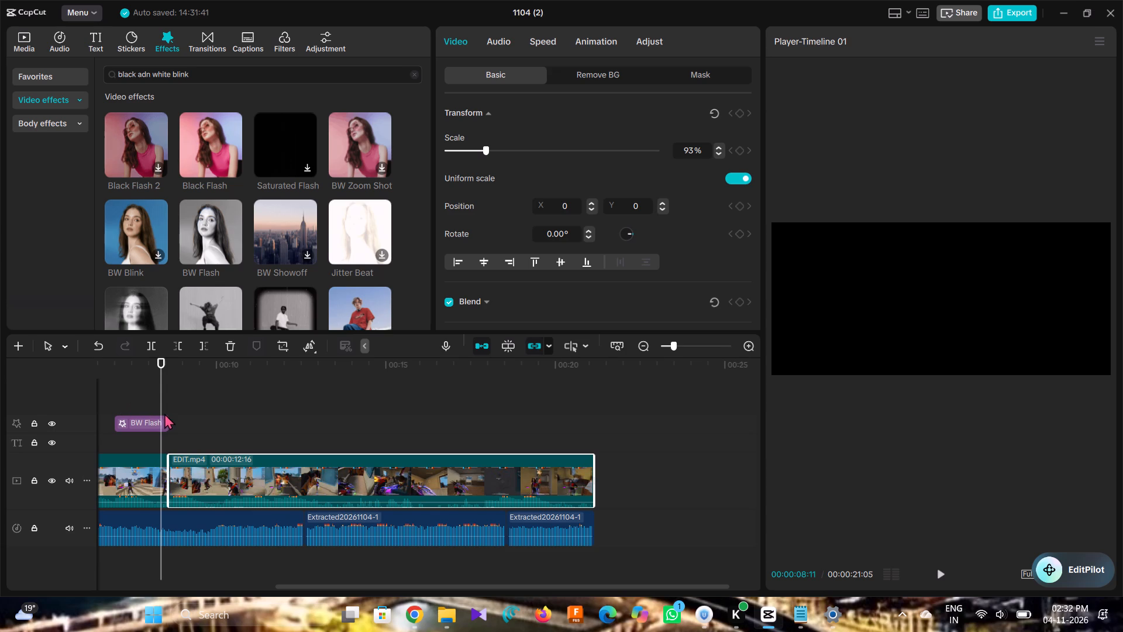
drag(161, 396, 54, 426)
key(space)
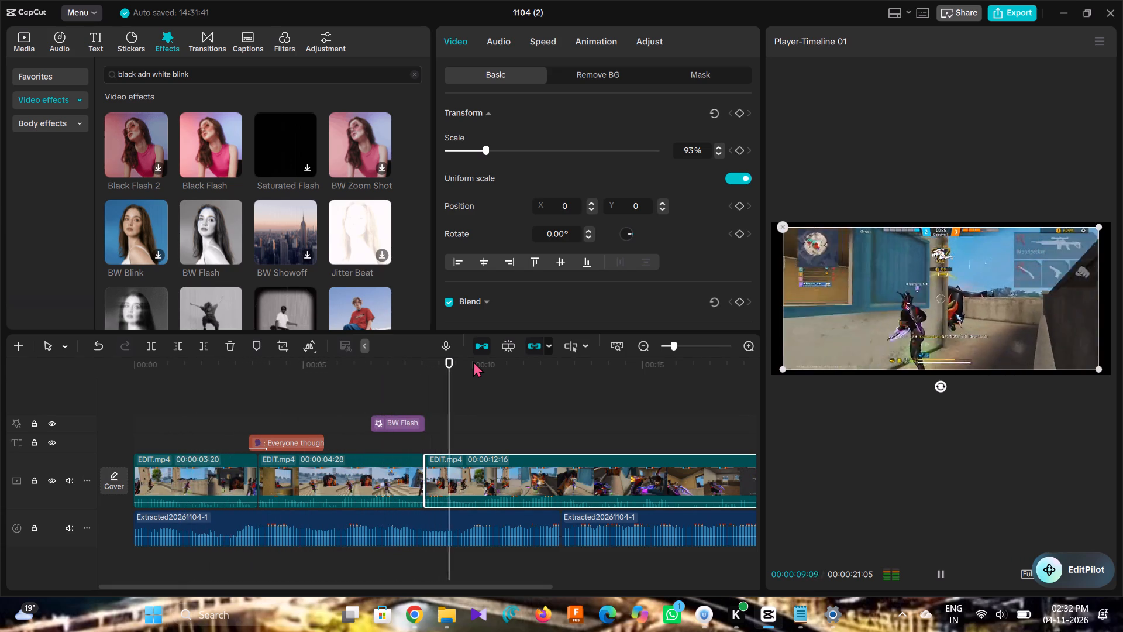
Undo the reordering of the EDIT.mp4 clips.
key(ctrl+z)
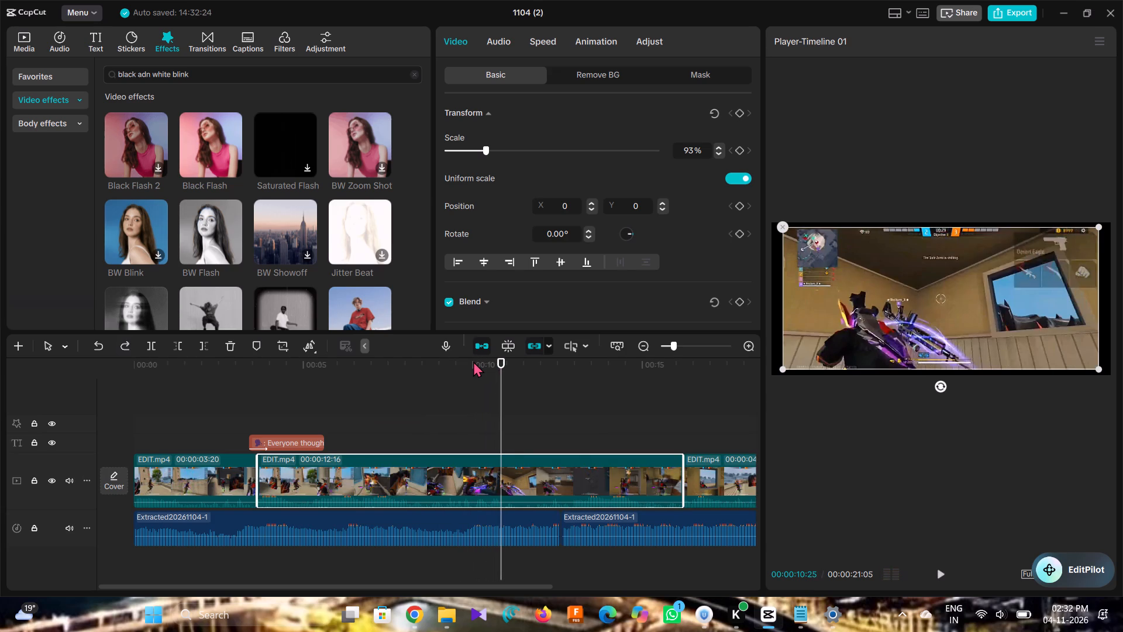
Play the timeline from the start to about 00:00:21:02 to review the cuts and the BW Flash effect.
key(Left)
key(Left)
key(Left)
key(Left)
key(Left)
key(Left)
key(Left)
key(Left)
key(Left)
key(Left)
key(Left)
key(Left)
key(Left)
key(Left)
key(Left)
key(Left)
key(Left)
key(Left)
key(Left)
key(Left)
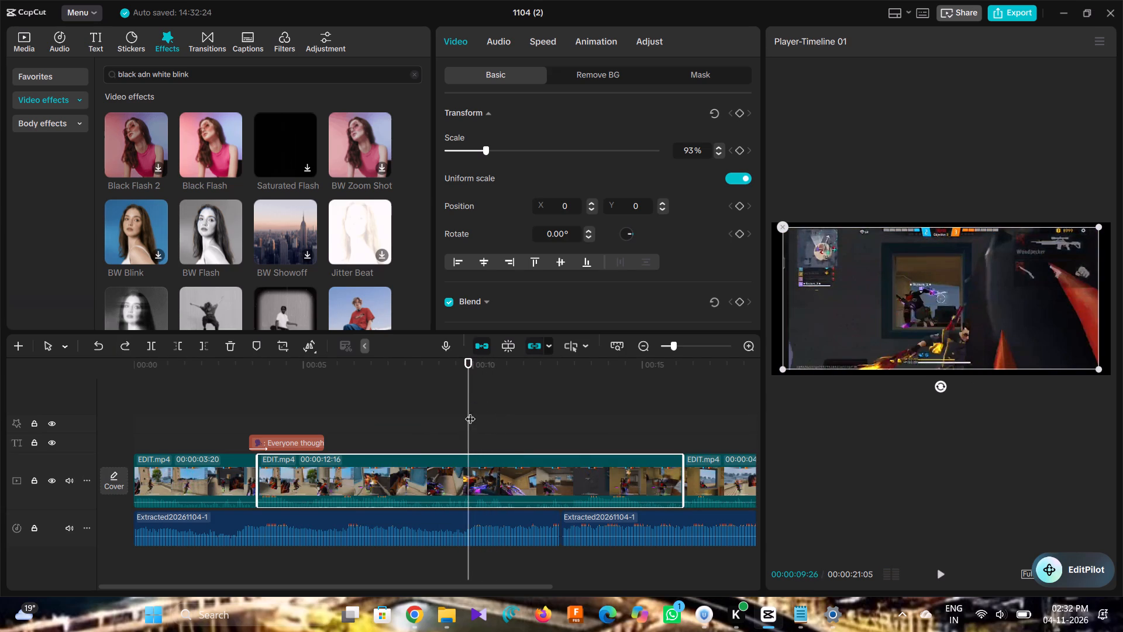
drag(470, 411, 67, 413)
key(space)
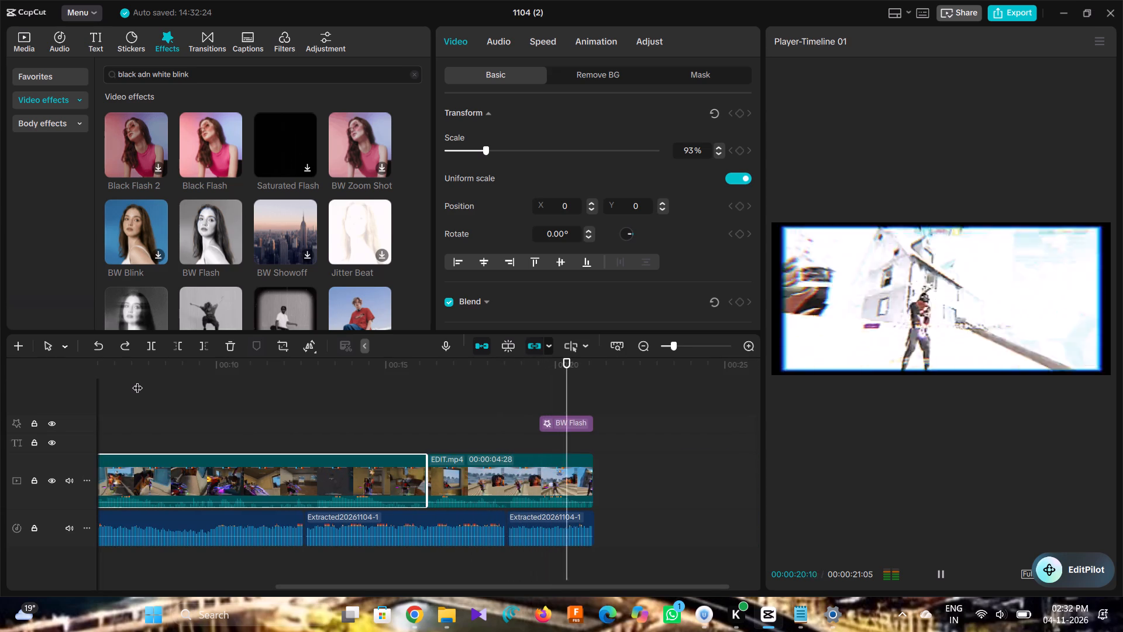
key(space)
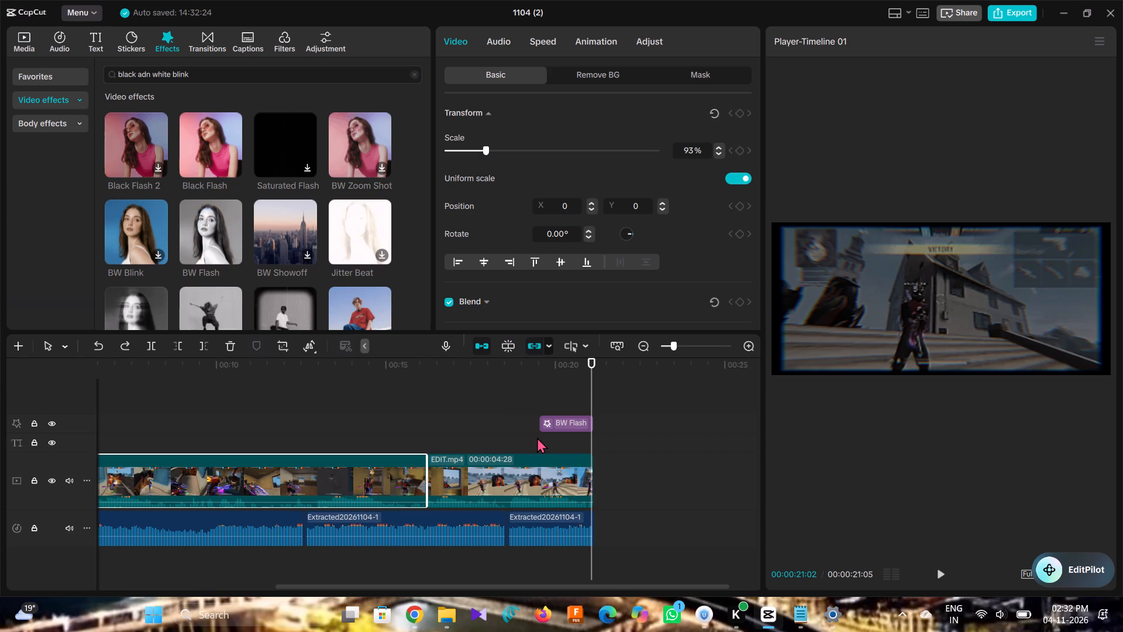
Extend the BW Flash effect's start back to about 00:00:19:10 and trim its end to about 00:00:20:22.
scroll(537, 437, down, 1)
click(544, 521)
click(566, 420)
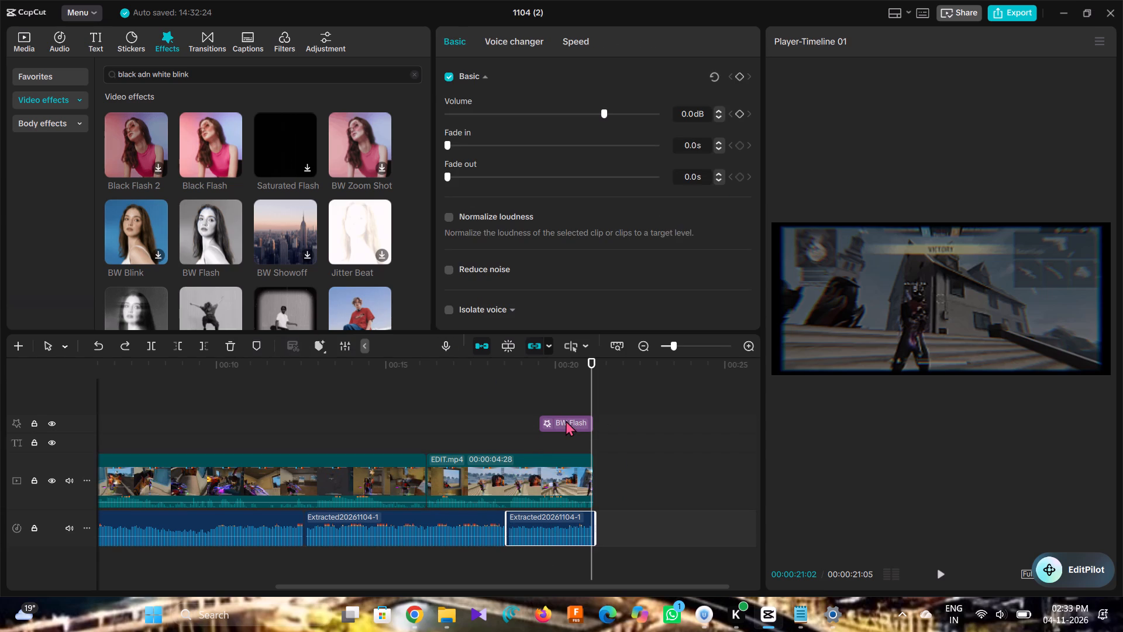
drag(539, 425, 535, 426)
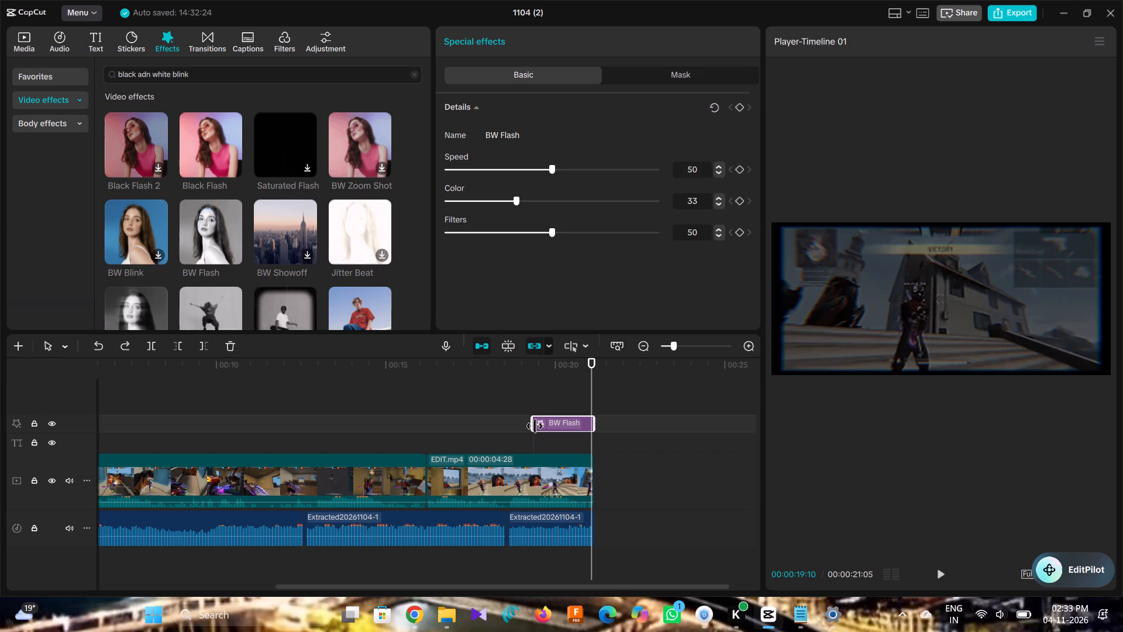
drag(535, 426, 533, 427)
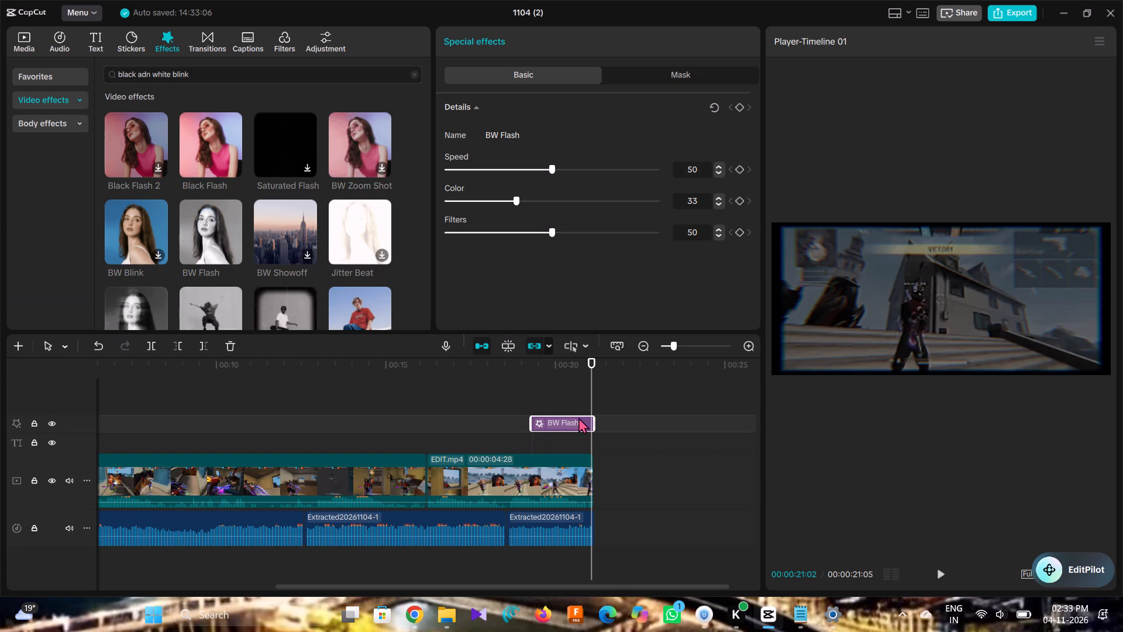
drag(590, 422, 576, 425)
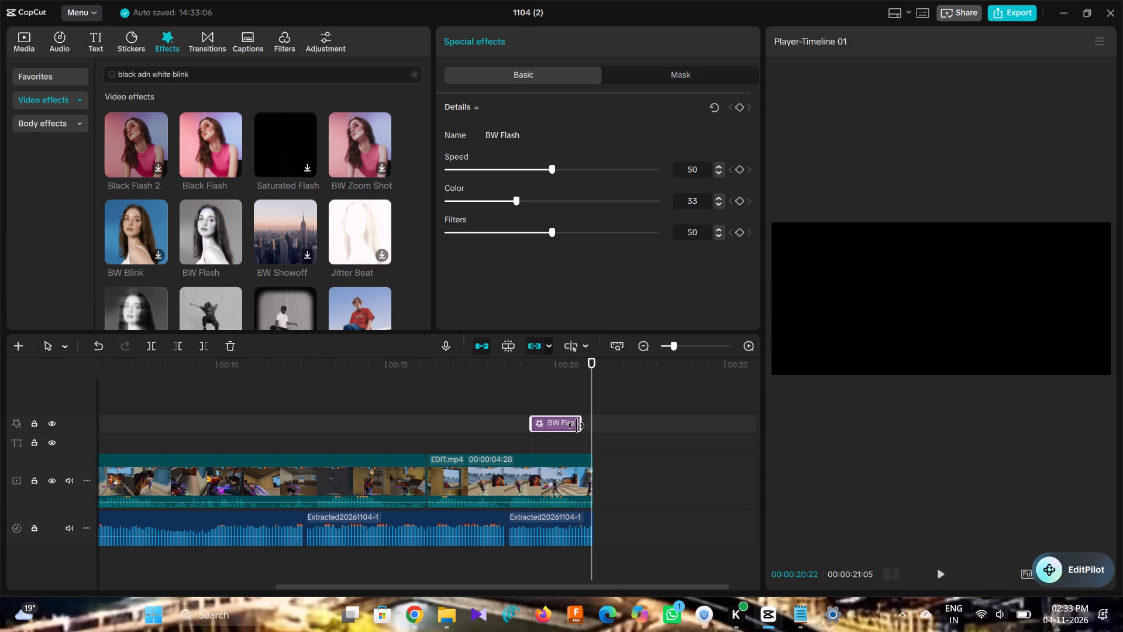
drag(576, 425, 576, 425)
Play back the end of the final clip to check how the BW Flash effect runs and finishes.
click(687, 342)
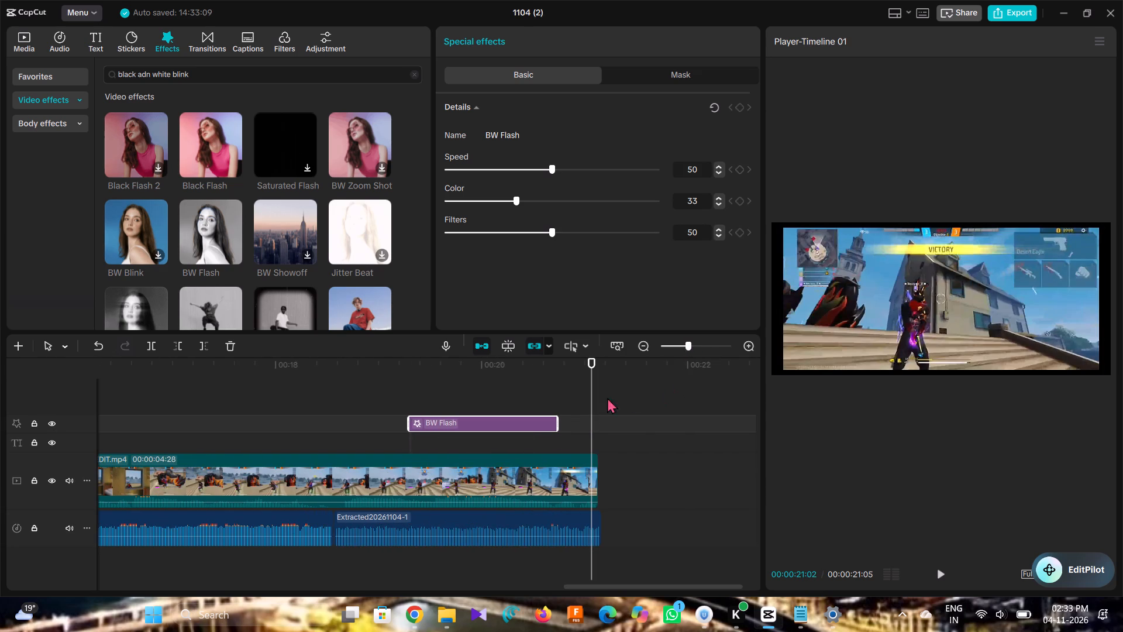
drag(592, 420, 552, 430)
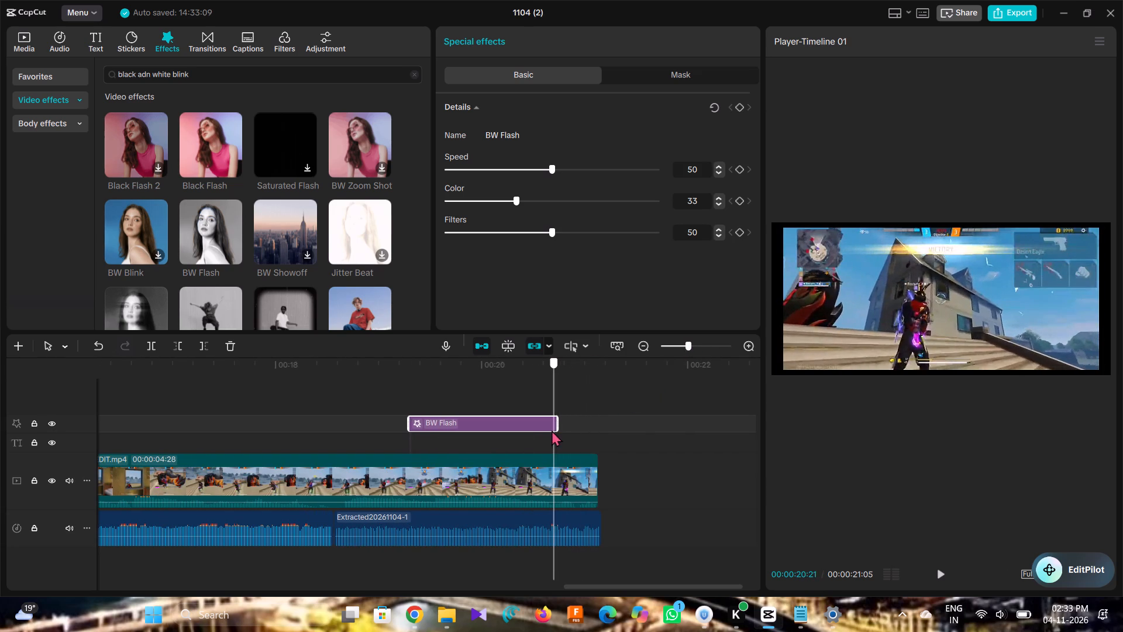
drag(552, 430, 547, 434)
key(space)
key(space)
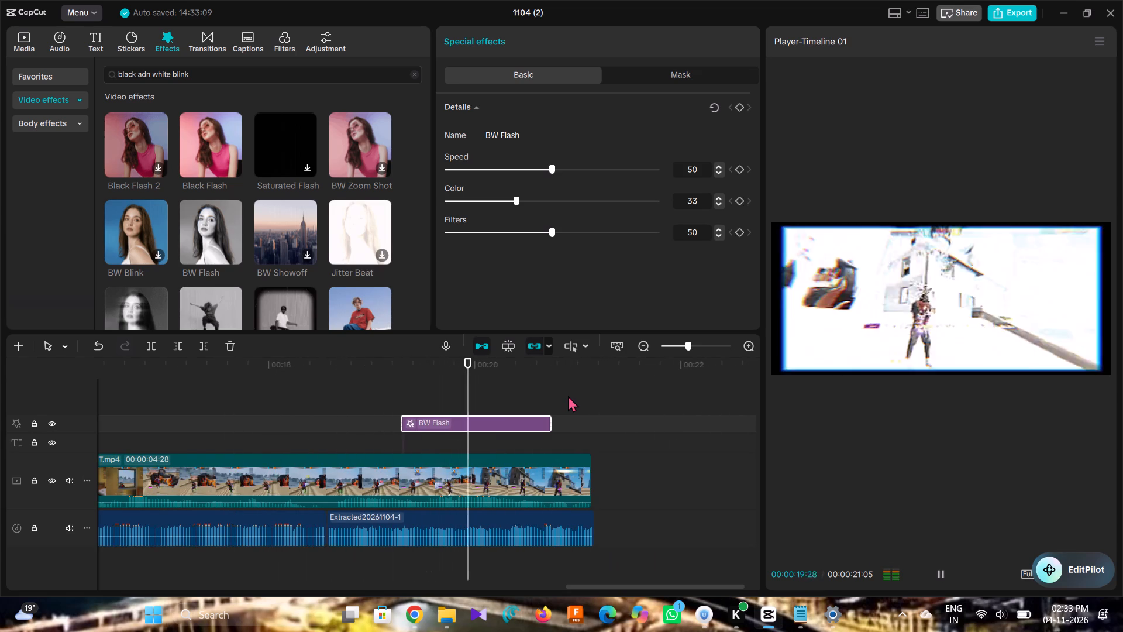
key(space)
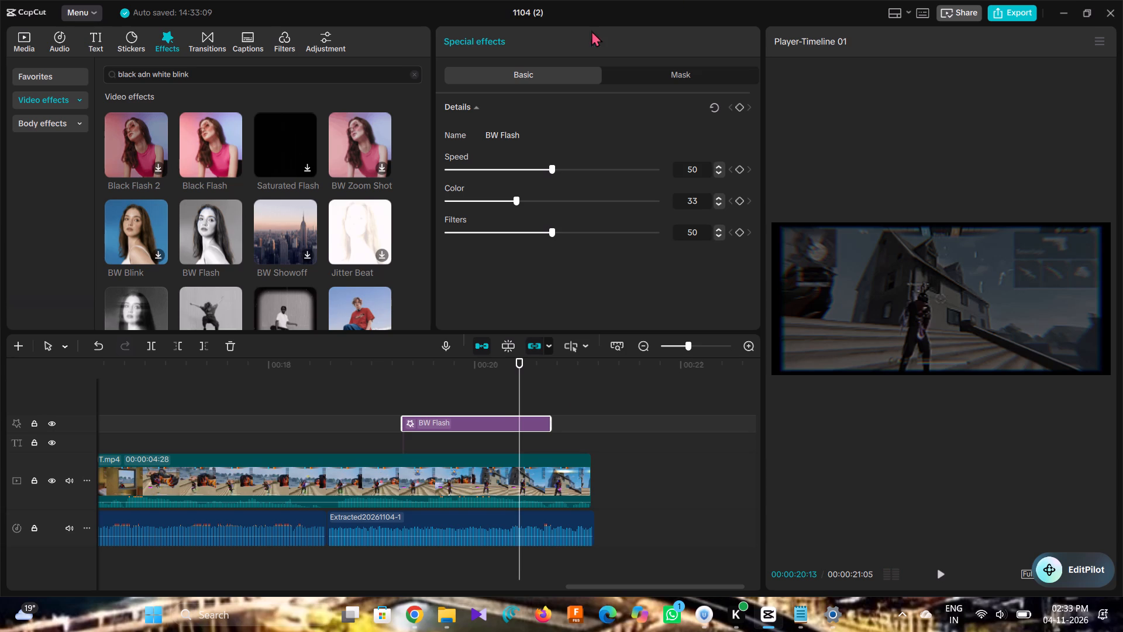
Search the video effects for "b lack" and preview the Retro Cinema effect.
click(416, 70)
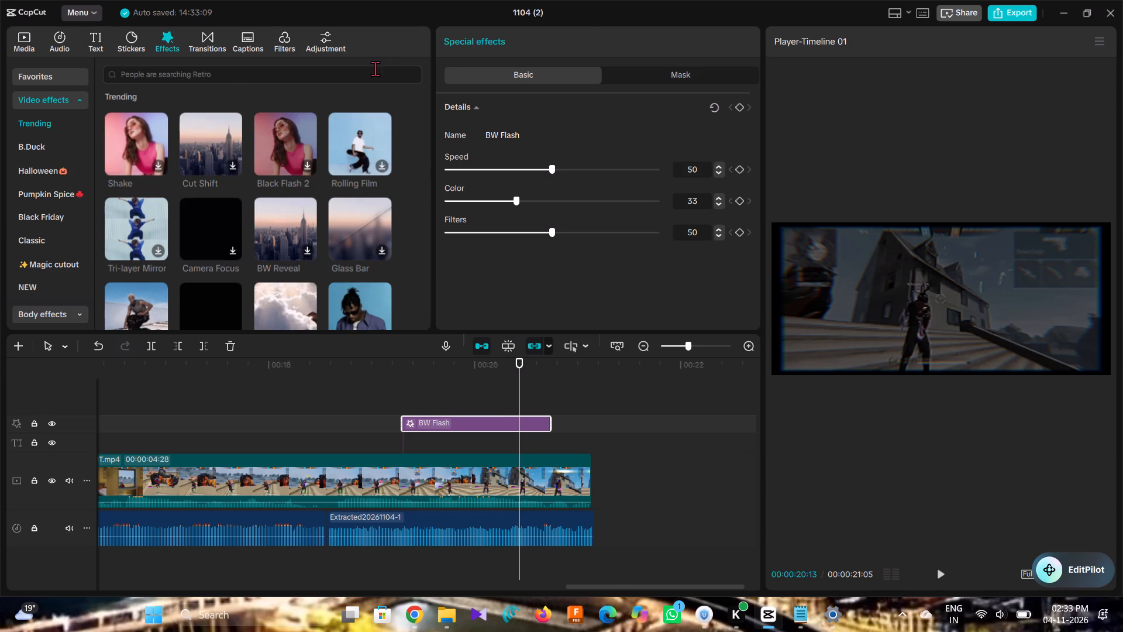
click(375, 68)
text(b lack)
key(space)
key(Return)
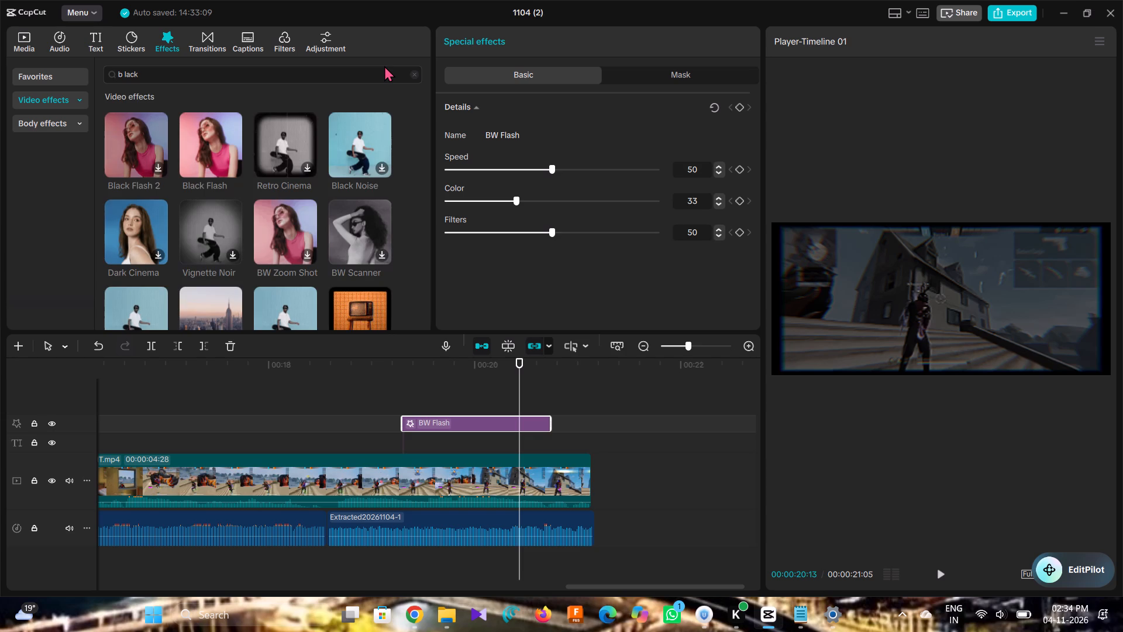
click(272, 140)
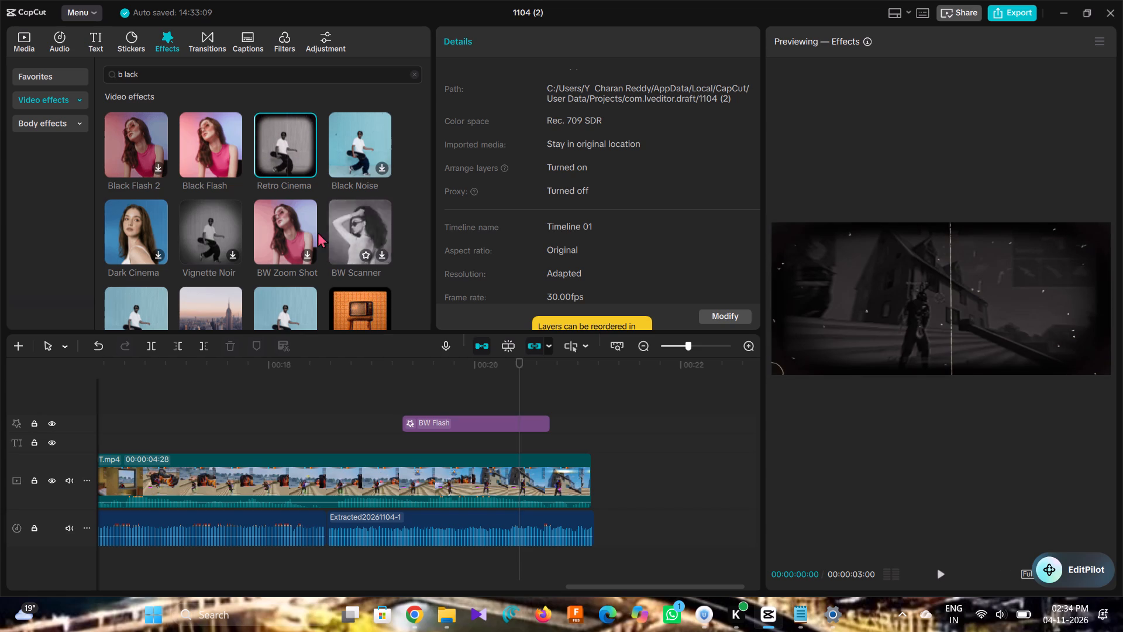
Add the Vignette Noir effect at the end of BW Flash, starting at about 00:00:20:20, and play it back.
click(206, 230)
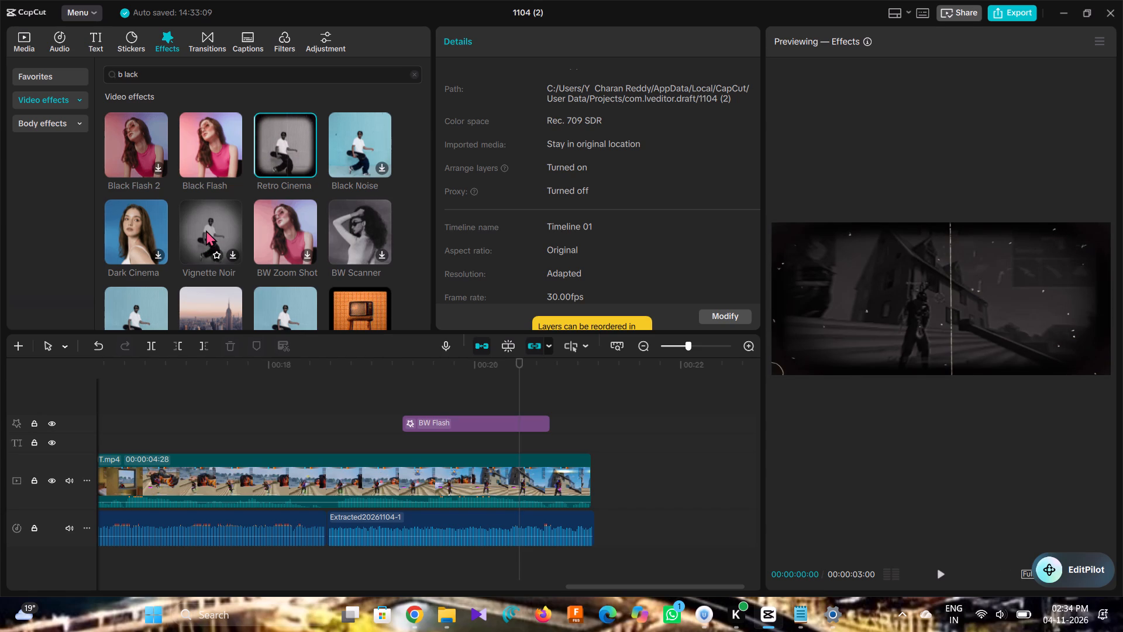
triple_click(206, 230)
click(206, 230)
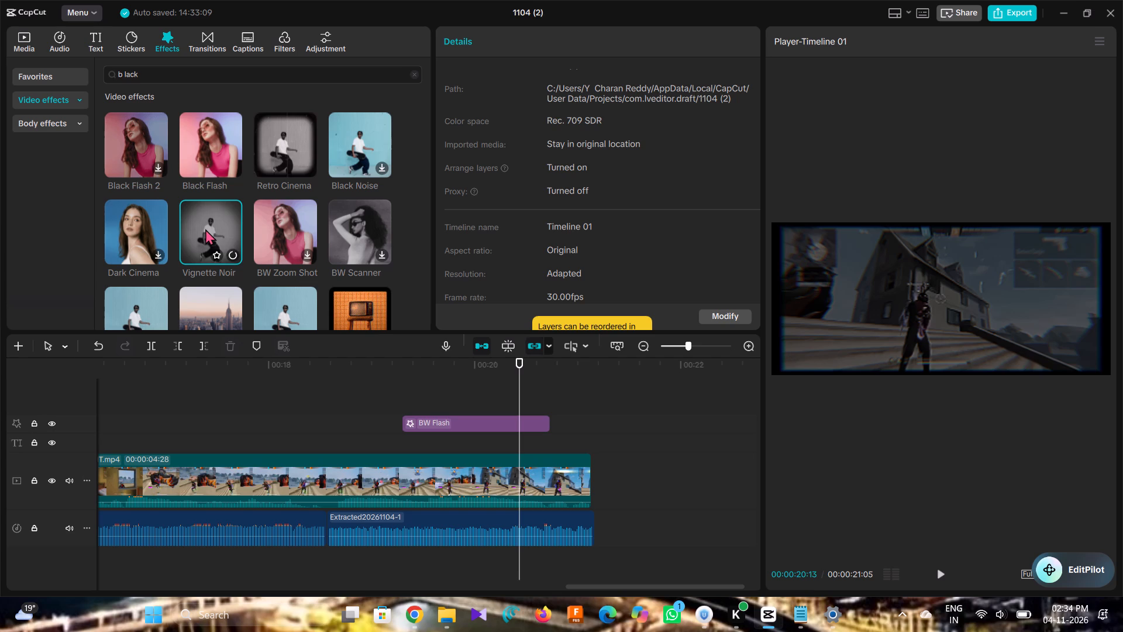
click(205, 229)
drag(205, 226, 212, 236)
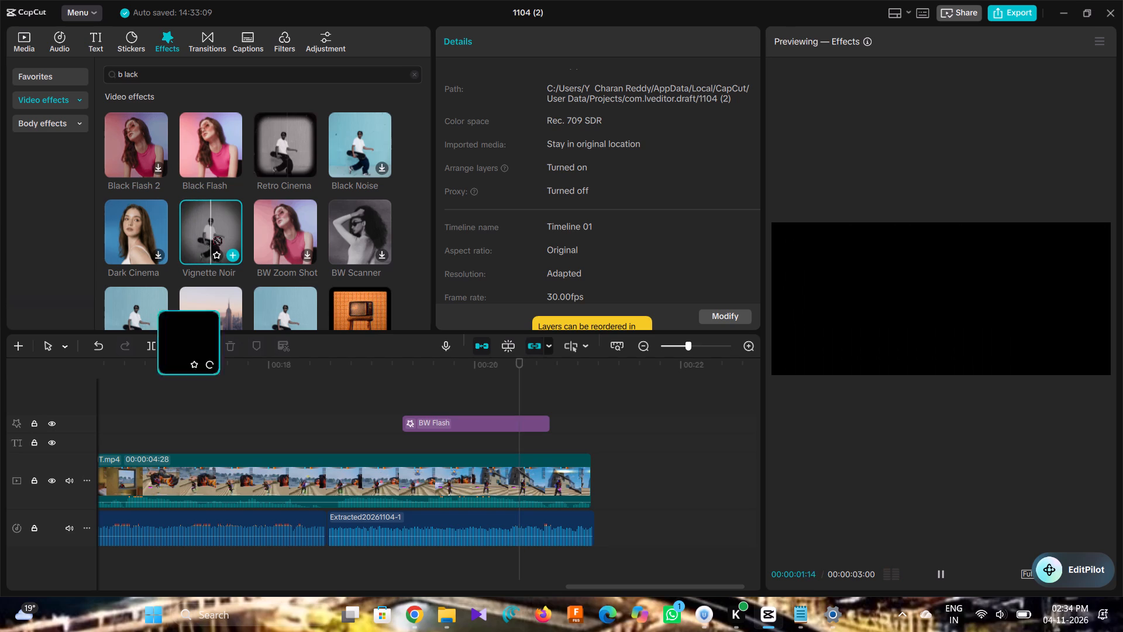
drag(212, 236, 545, 423)
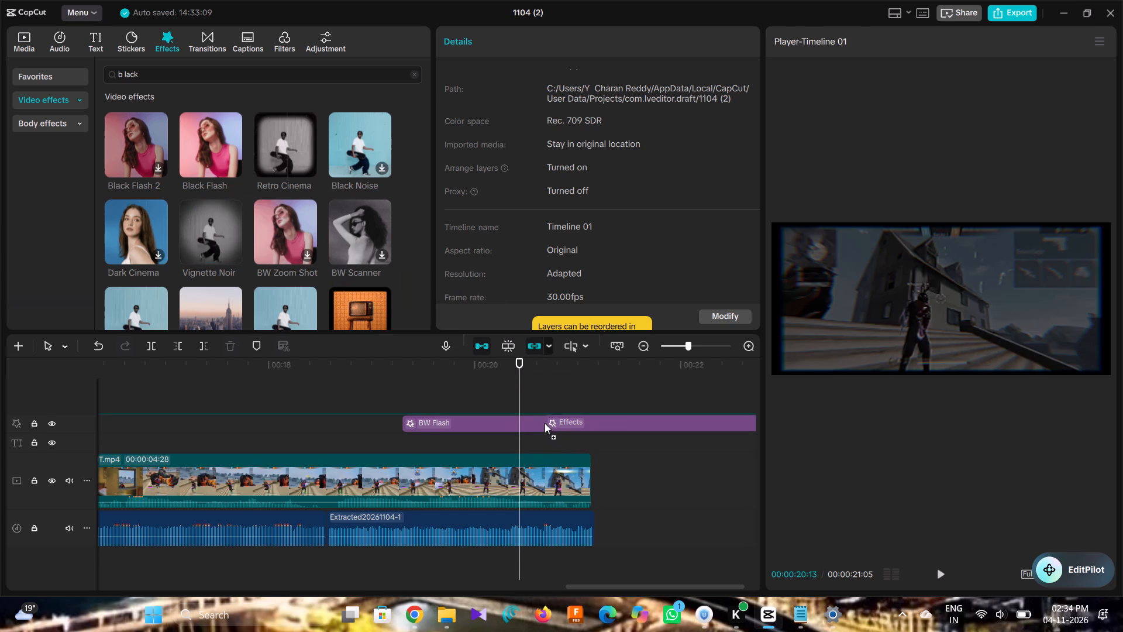
drag(545, 423, 545, 421)
key(space)
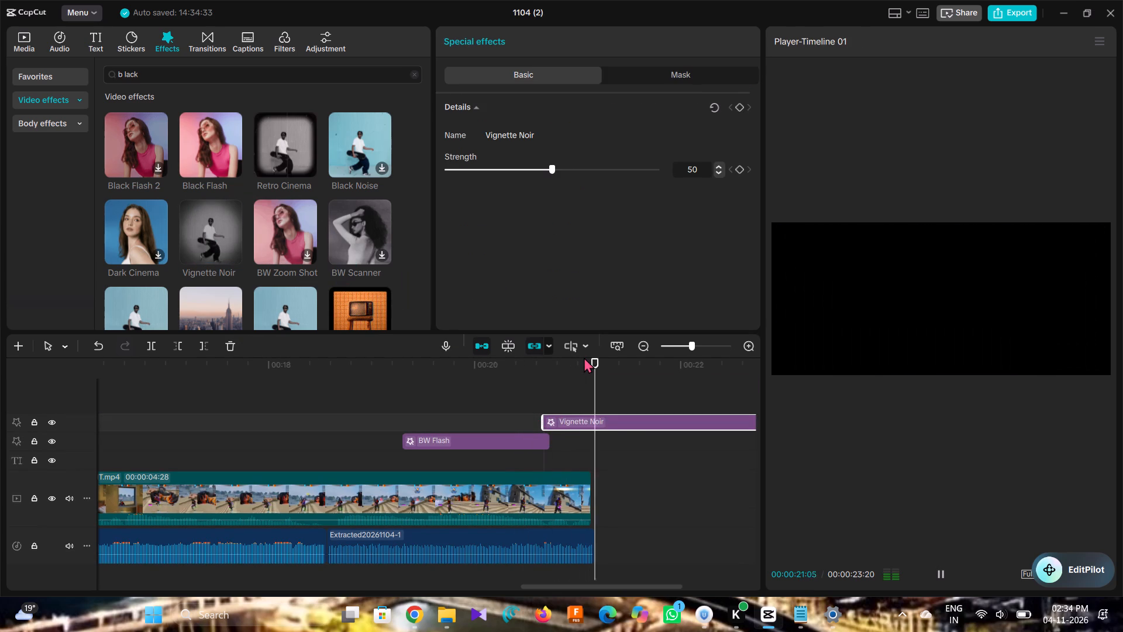
key(space)
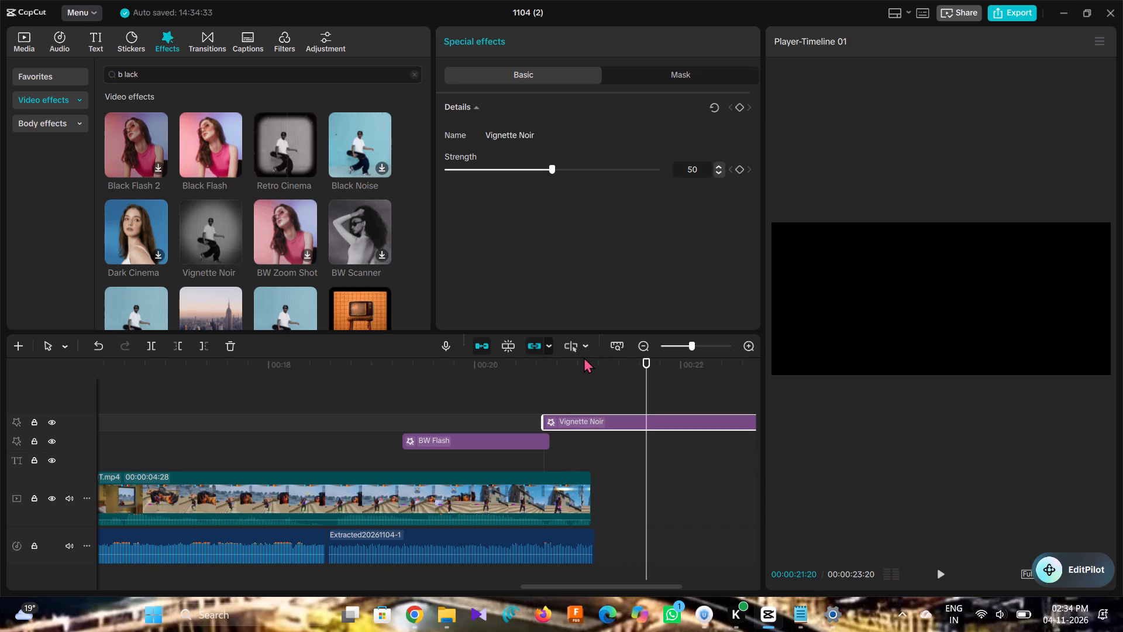
Trim the BW Flash effect's end to about 00:00:20:17 and move Vignette Noir back to start at about 00:00:20:16.
click(523, 442)
drag(546, 442, 529, 444)
key(space)
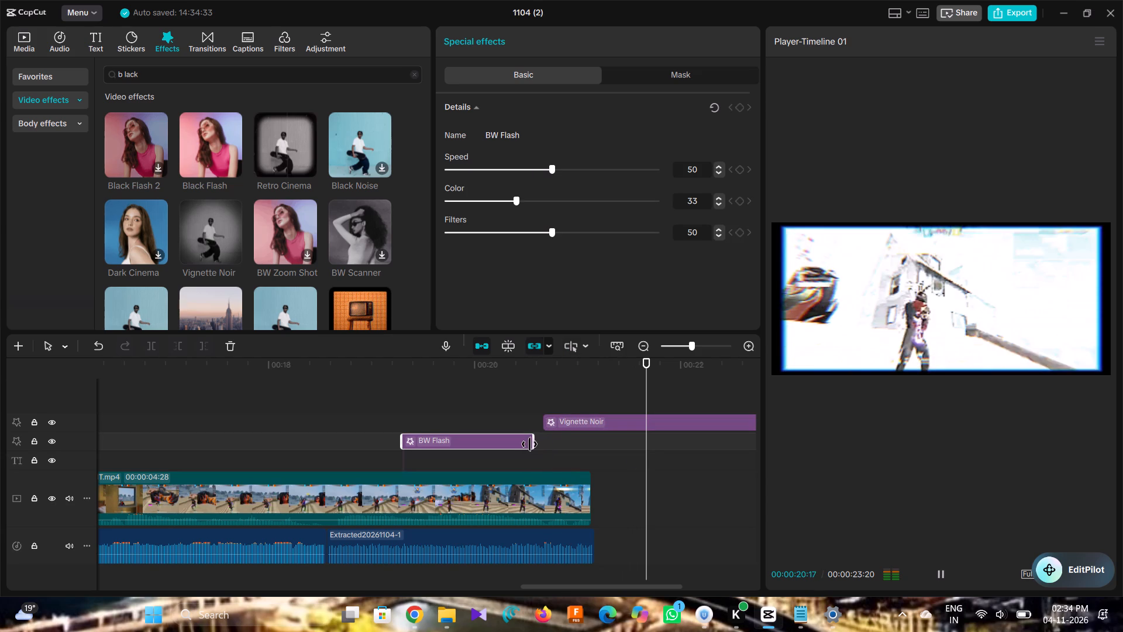
drag(529, 444, 529, 444)
drag(557, 420, 544, 422)
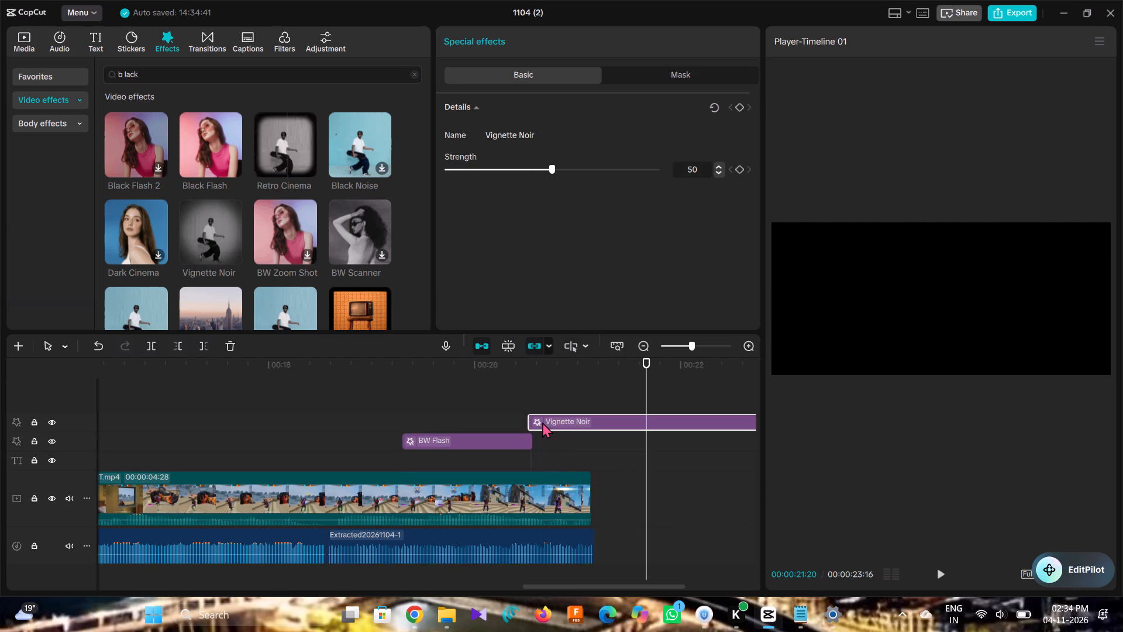
Play the final clip from within the BW Flash effect past the clip's end to check the change to Vignette Noir.
drag(643, 454, 463, 477)
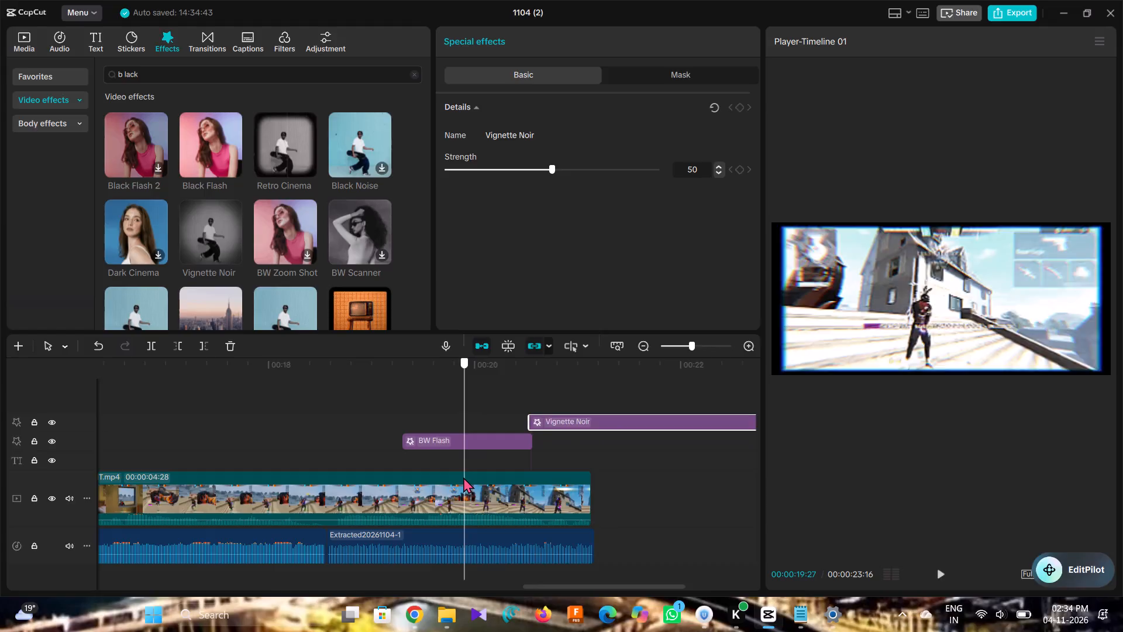
drag(463, 477, 454, 477)
key(space)
key(space)
key(space)
key(space)
key(space)
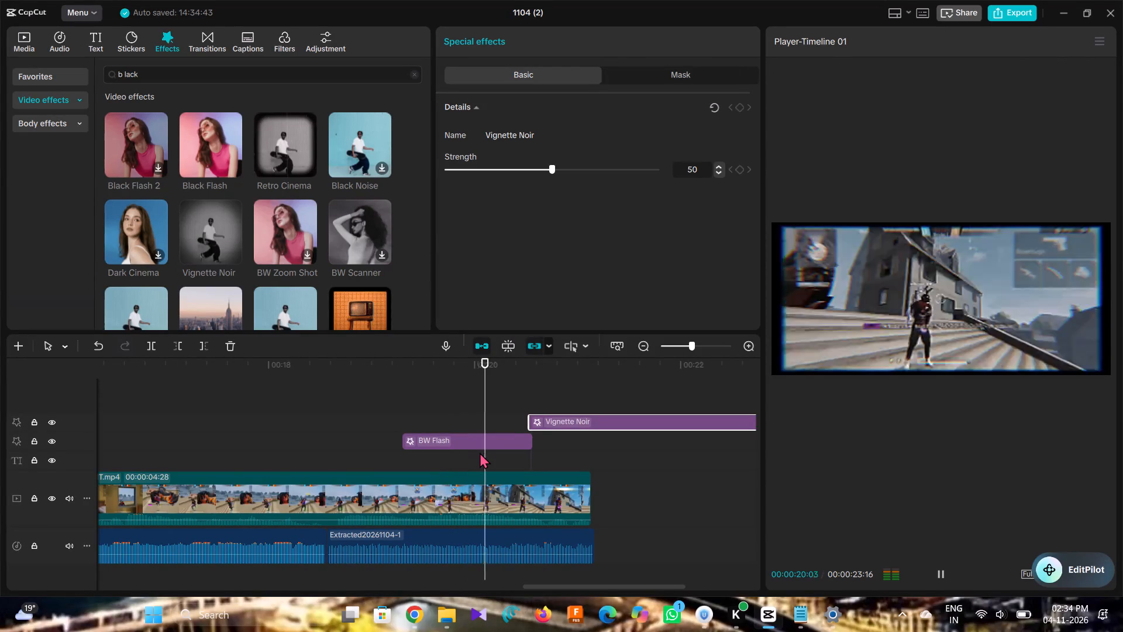
key(space)
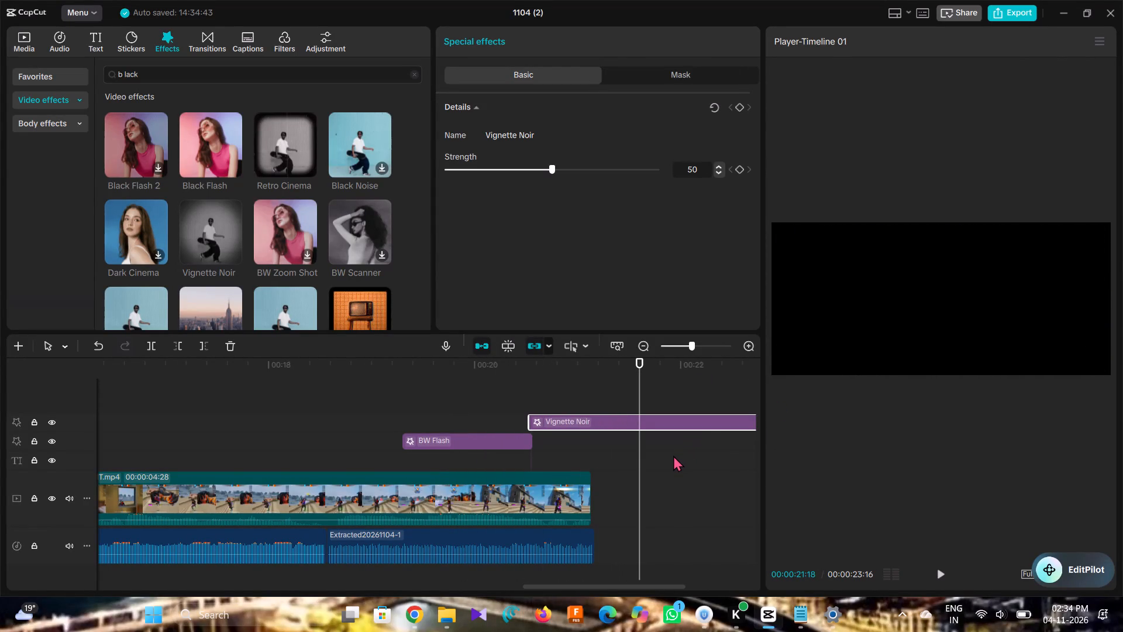
Trim the Vignette Noir effect's end to 00:00:21:05, in line with the end of the extracted audio.
scroll(676, 455, left, 3)
drag(556, 416, 552, 420)
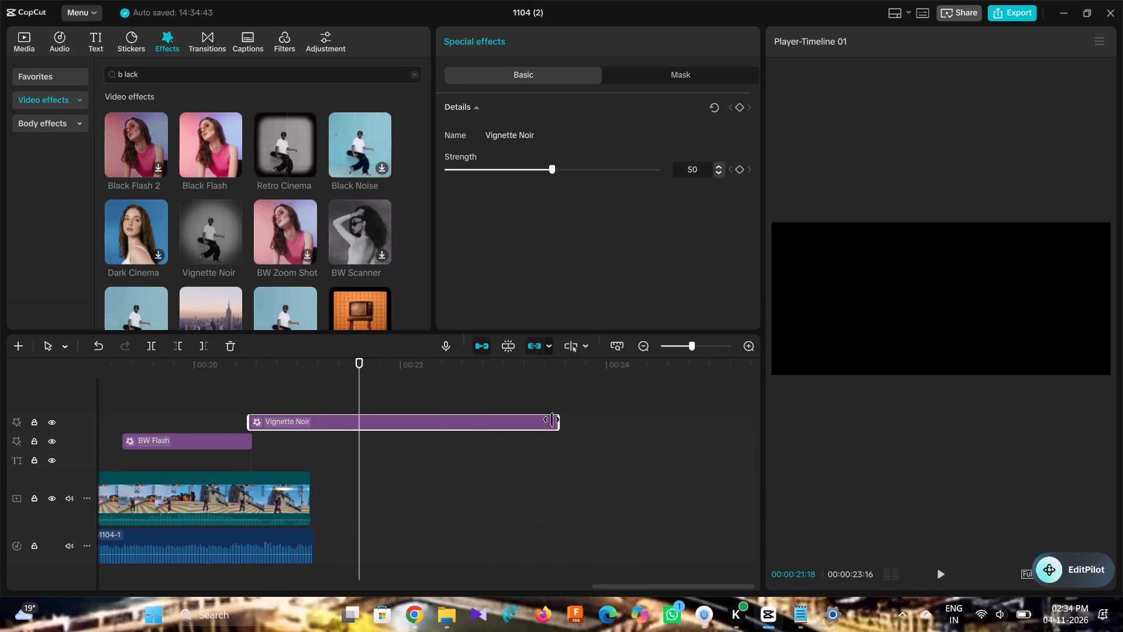
drag(552, 420, 313, 454)
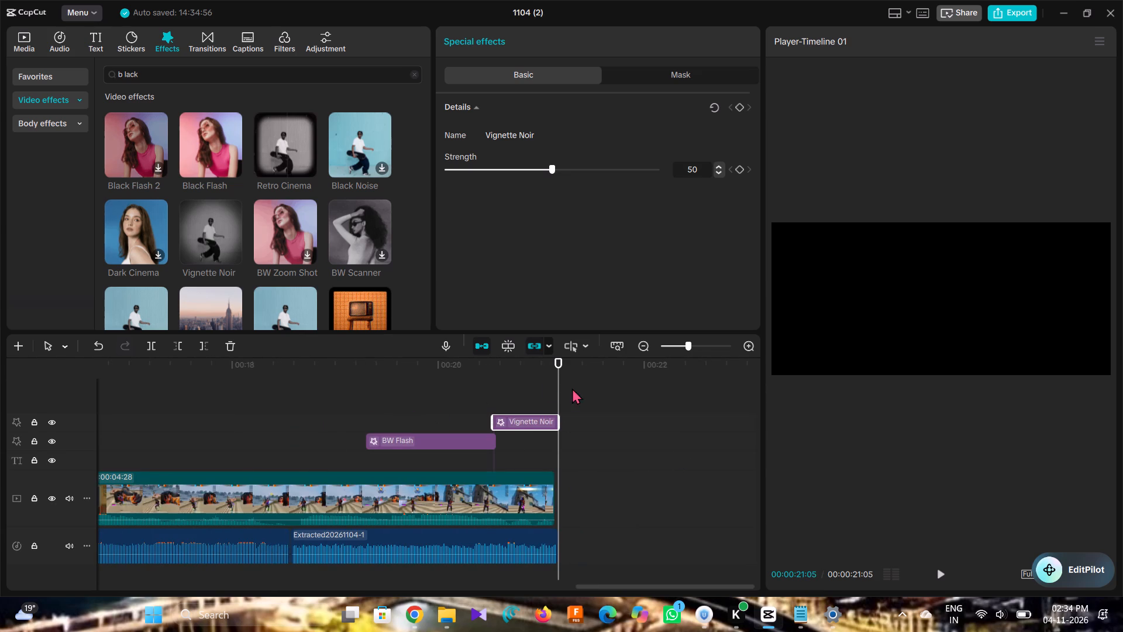
Scrub back towards the start and play the timeline through to its end to review the finished edit.
drag(562, 445, 54, 534)
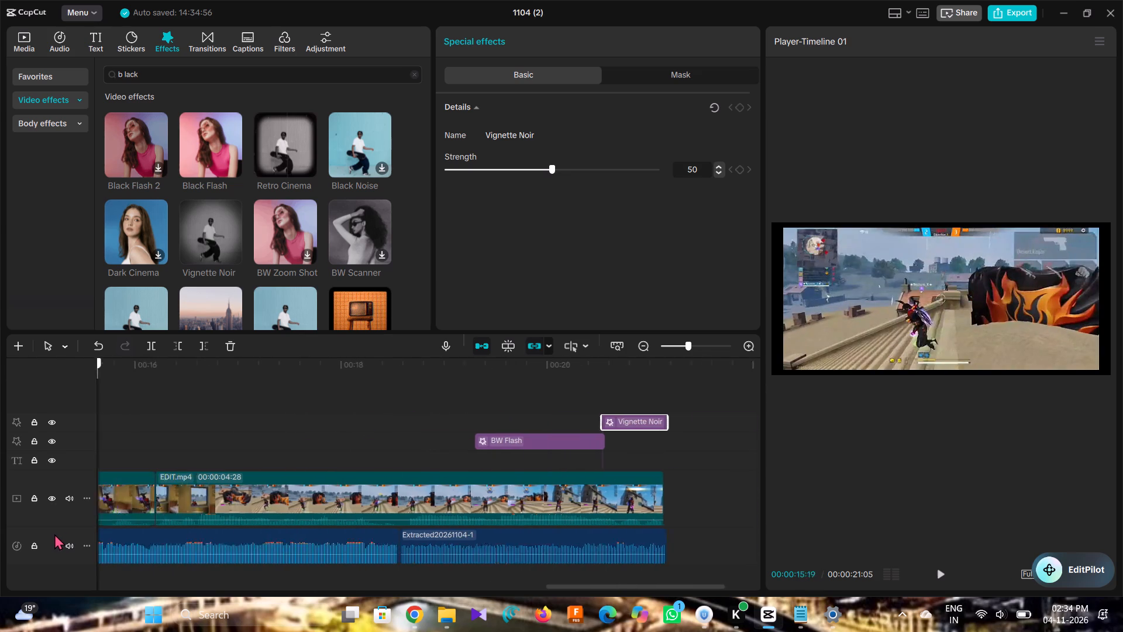
drag(54, 534, 54, 534)
key(space)
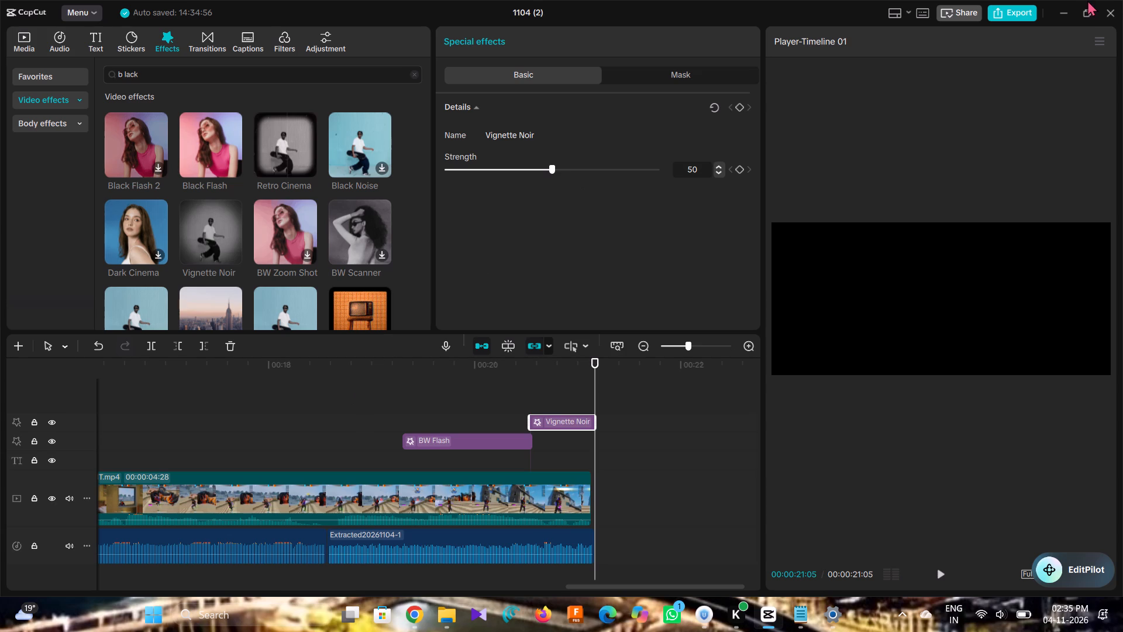
Export the video as 1104 (2) in 1080P, H.264, mp4 at 30fps.
drag(1000, 7, 1000, 17)
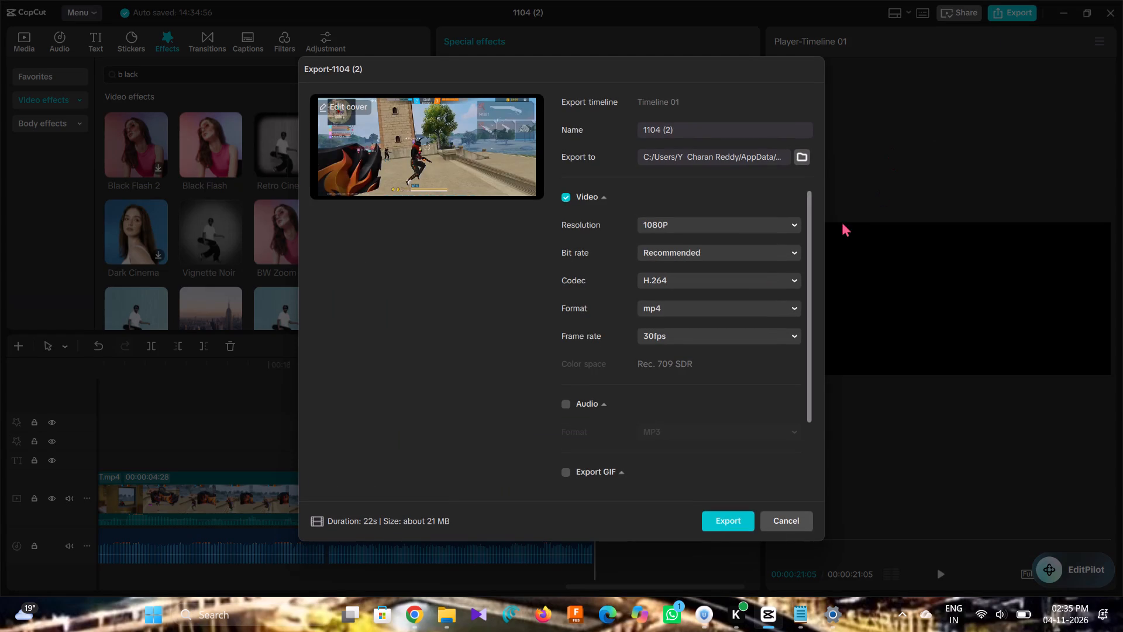
click(716, 515)
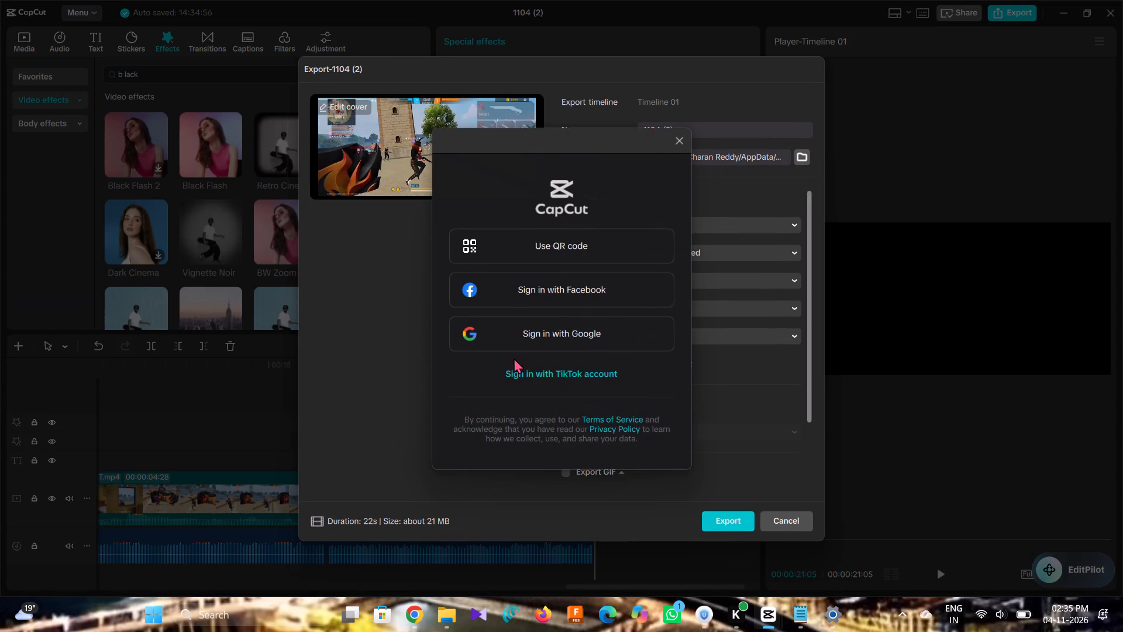
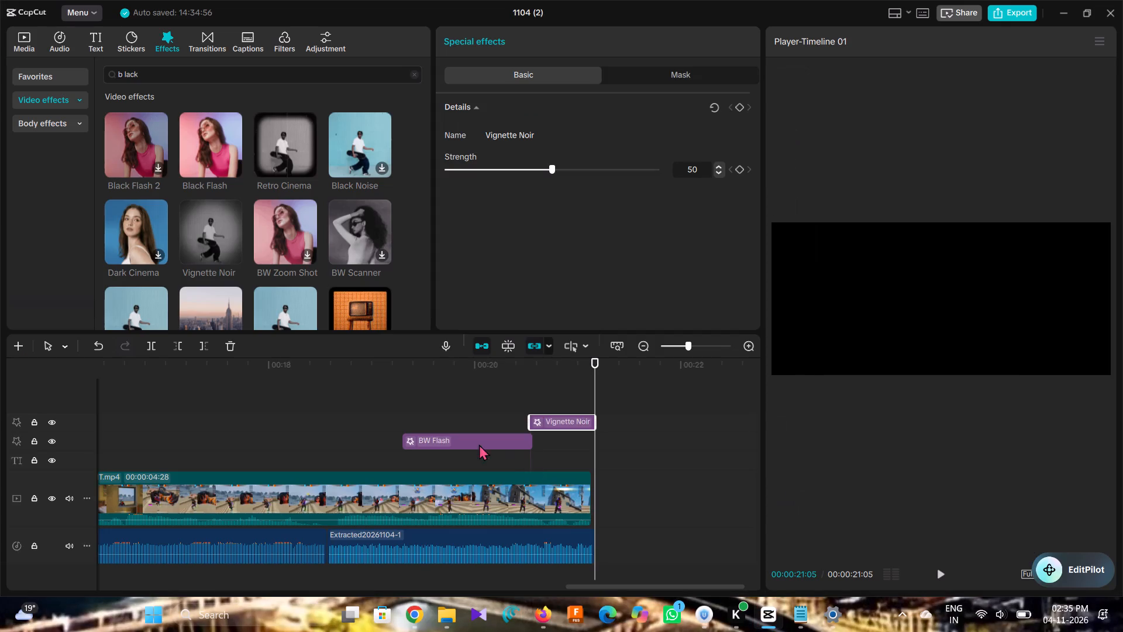
Delete the "Everyone thought I was just an average player..." text clip near the start of the timeline.
scroll(317, 427, right, 5)
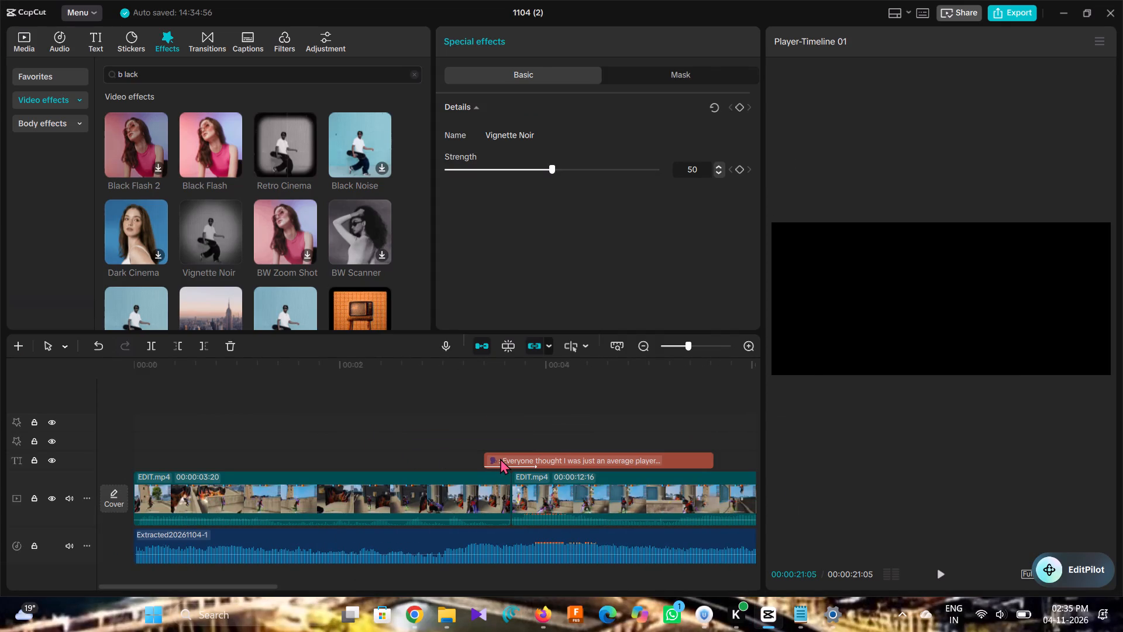
click(500, 458)
key(BackSpace)
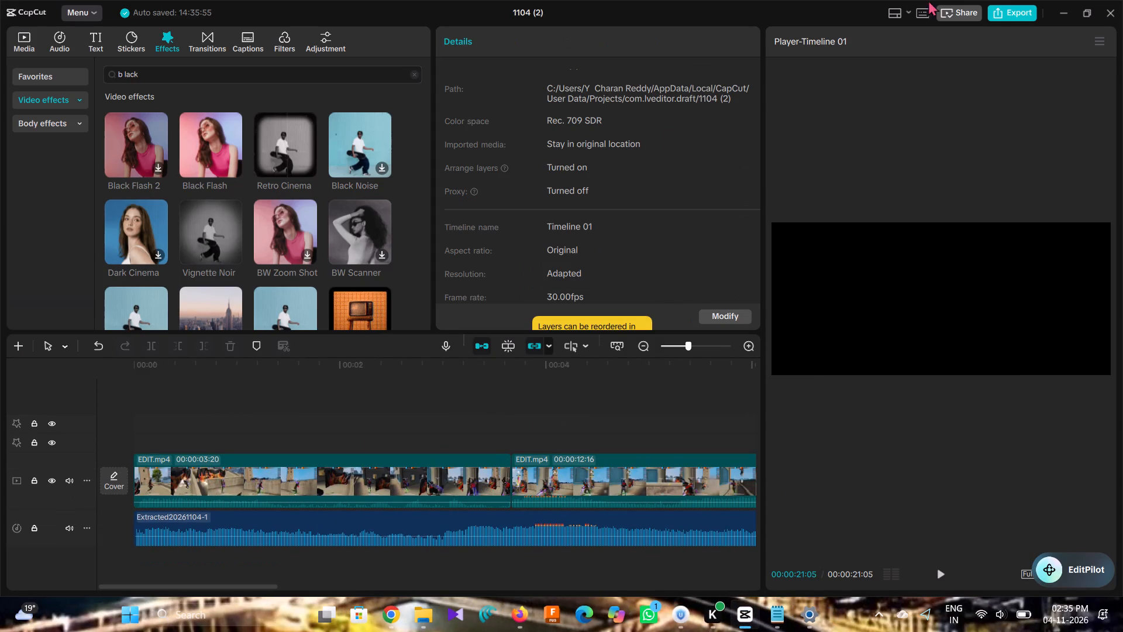
Open the export settings for the 1104 (2) video.
click(1014, 12)
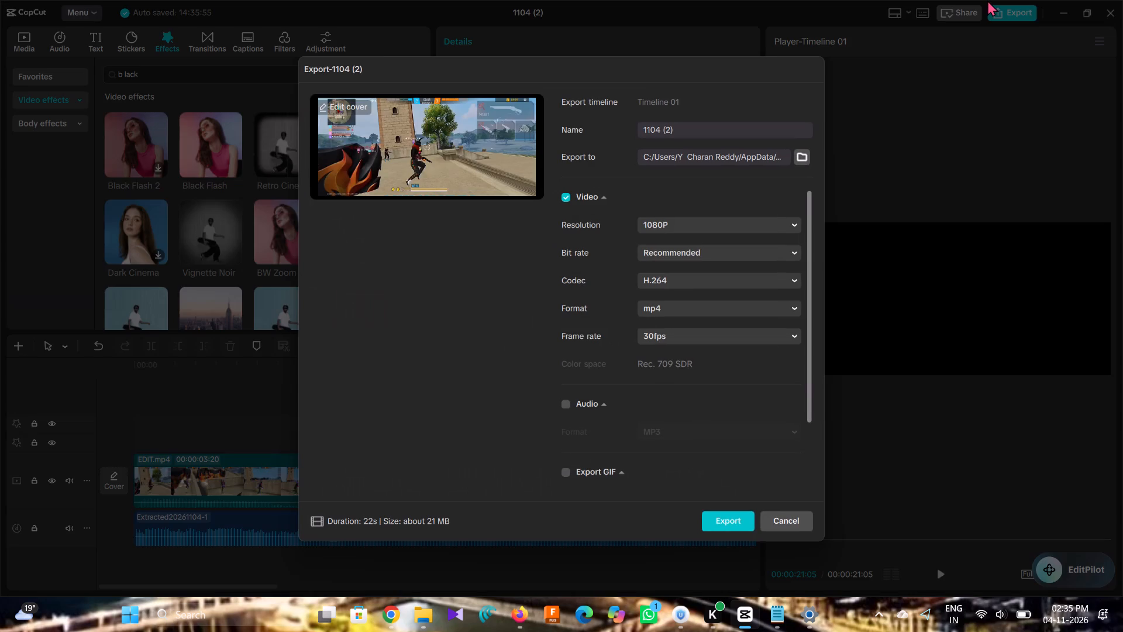
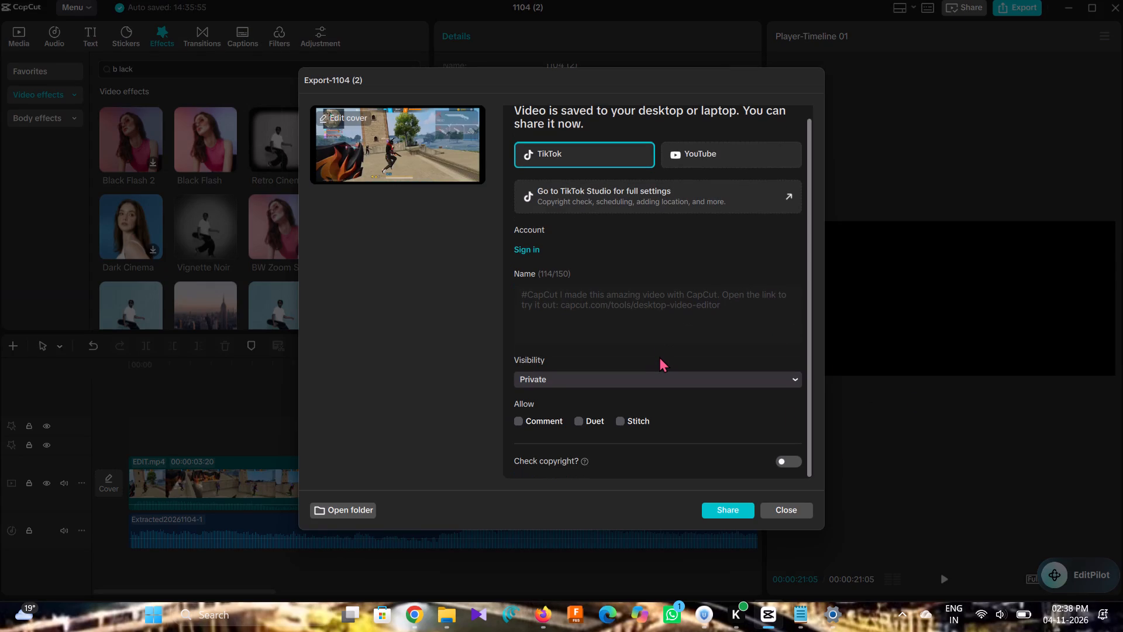
Open the exported 1104 (2) video from its output folder in Media Player, review the playback, and leave the player view.
click(354, 511)
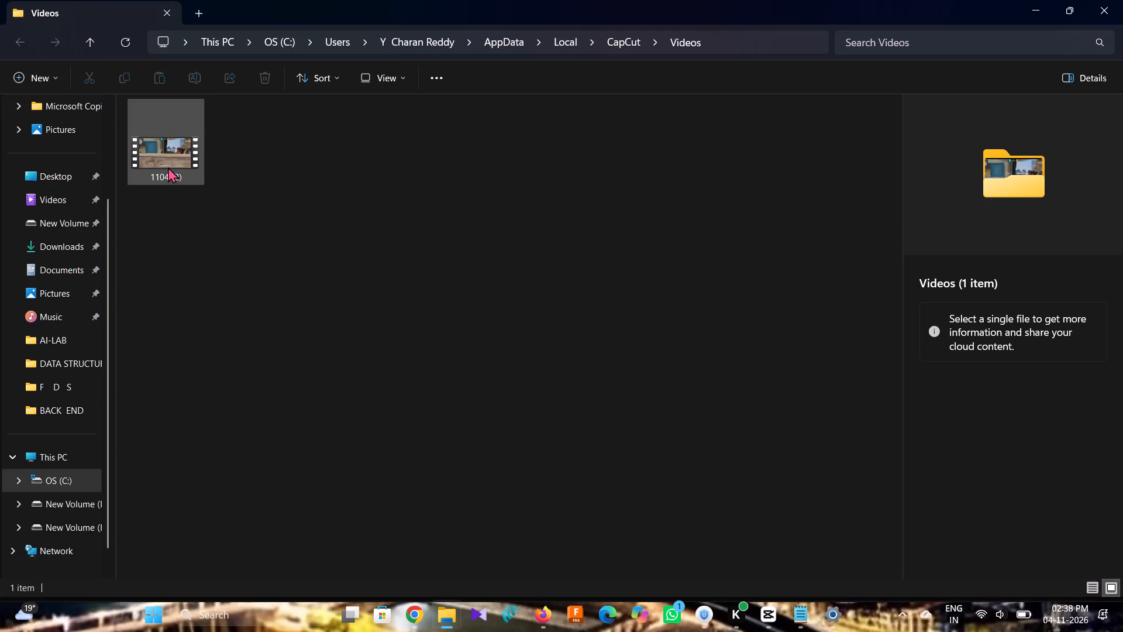
double_click(168, 167)
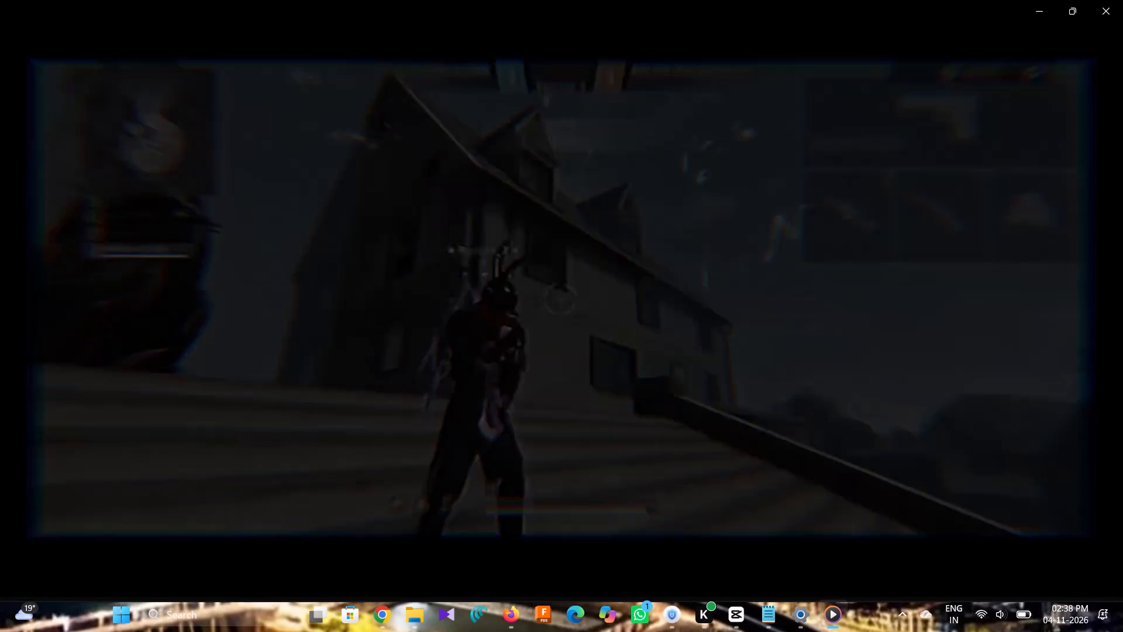
key(space)
key(space)
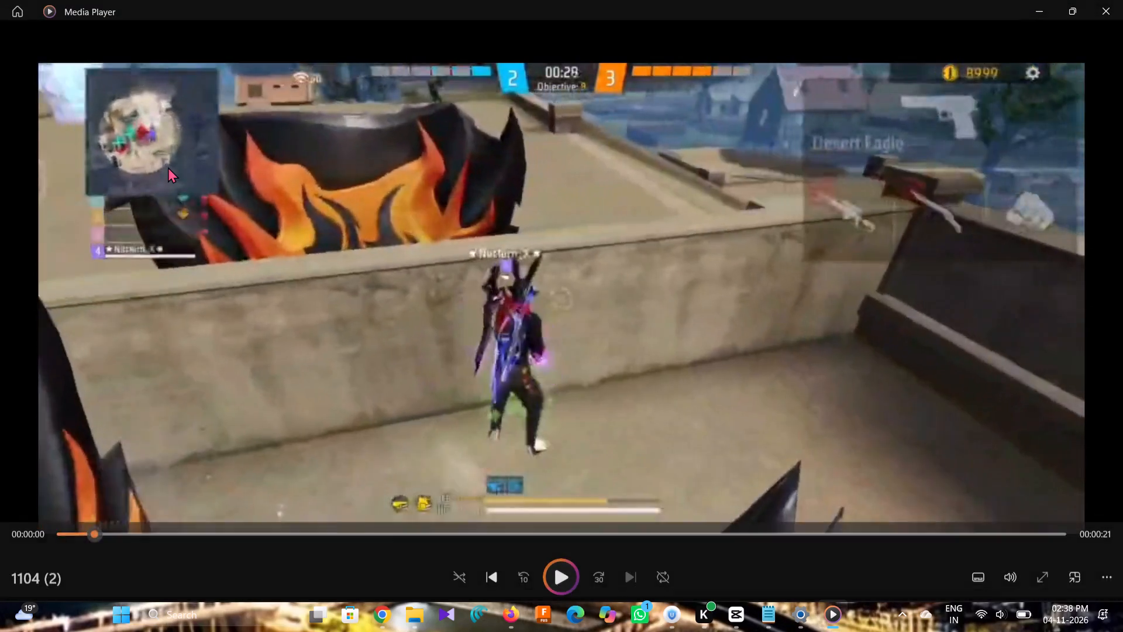
key(Escape)
key(Escape)
key(Escape)
key(Escape)
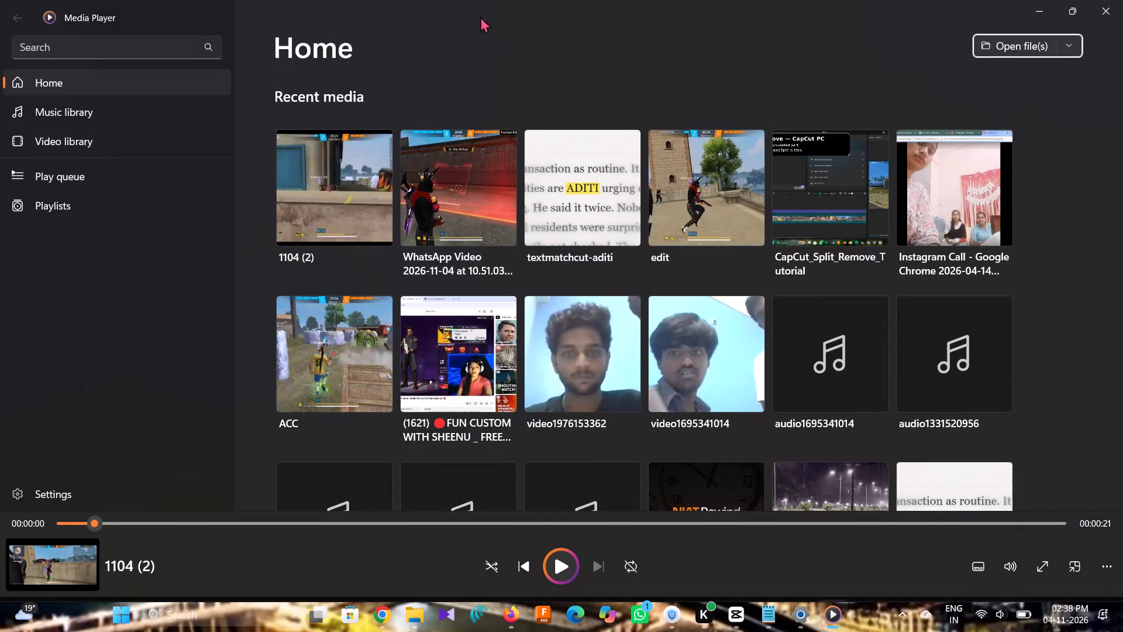
Close Media Player and copy the exported 1104 (2) video file from the CapCut Videos folder.
click(1104, 9)
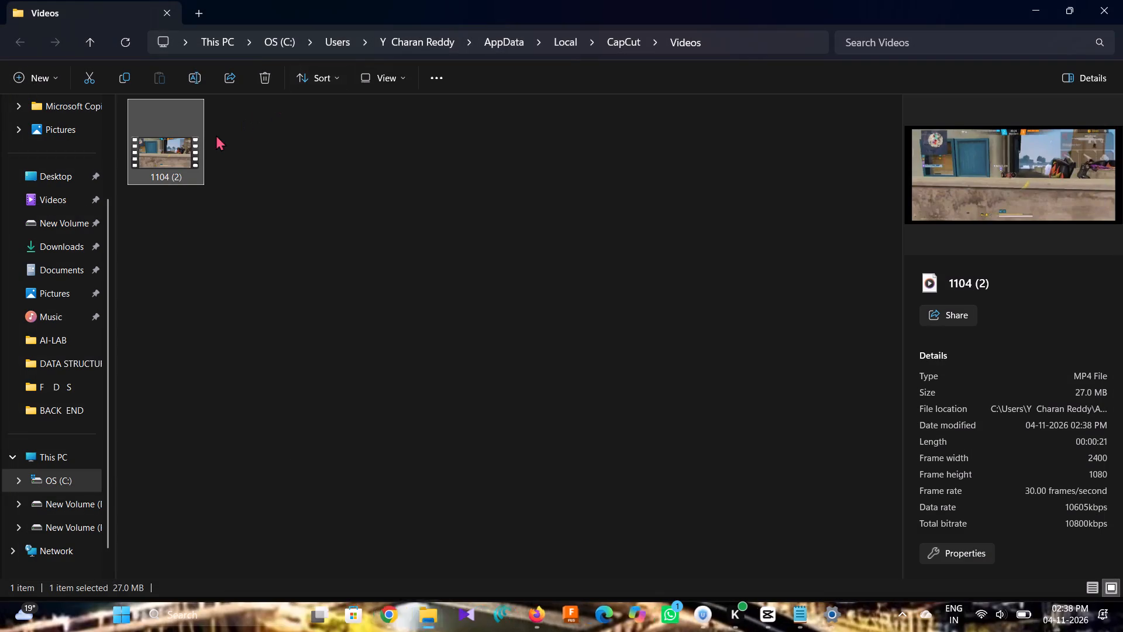
right_click(182, 154)
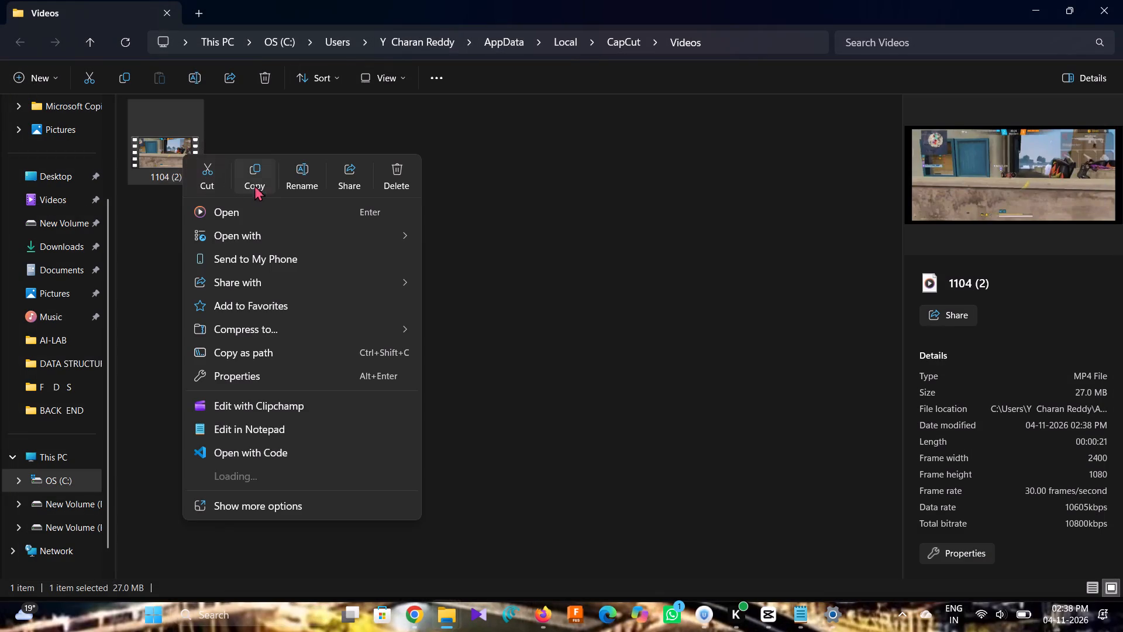
click(263, 178)
key(alt+Tab)
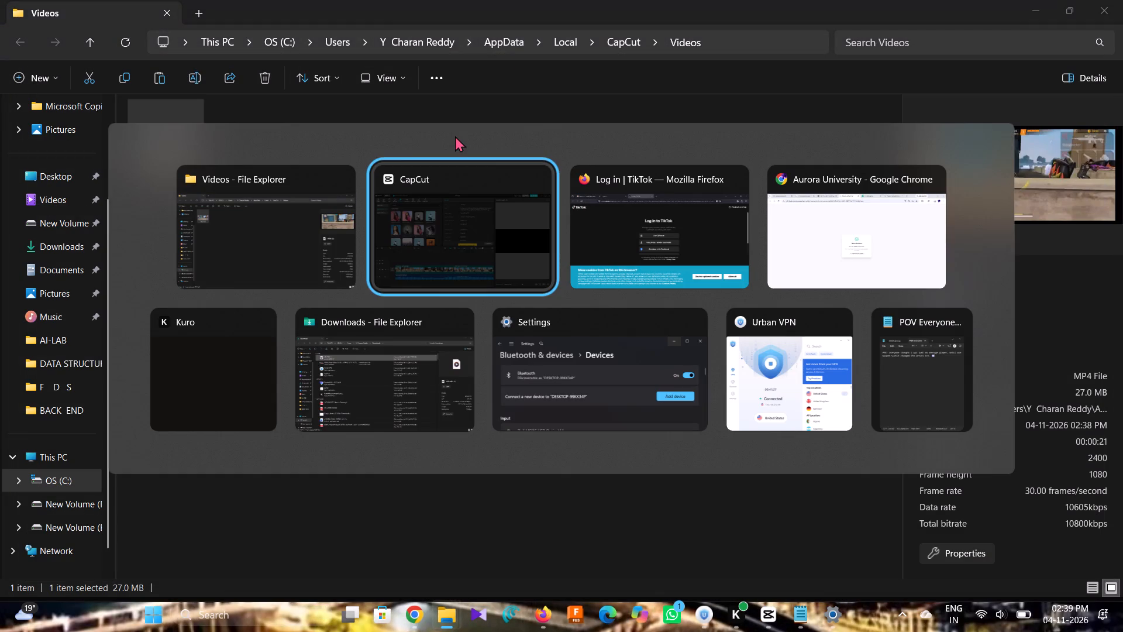
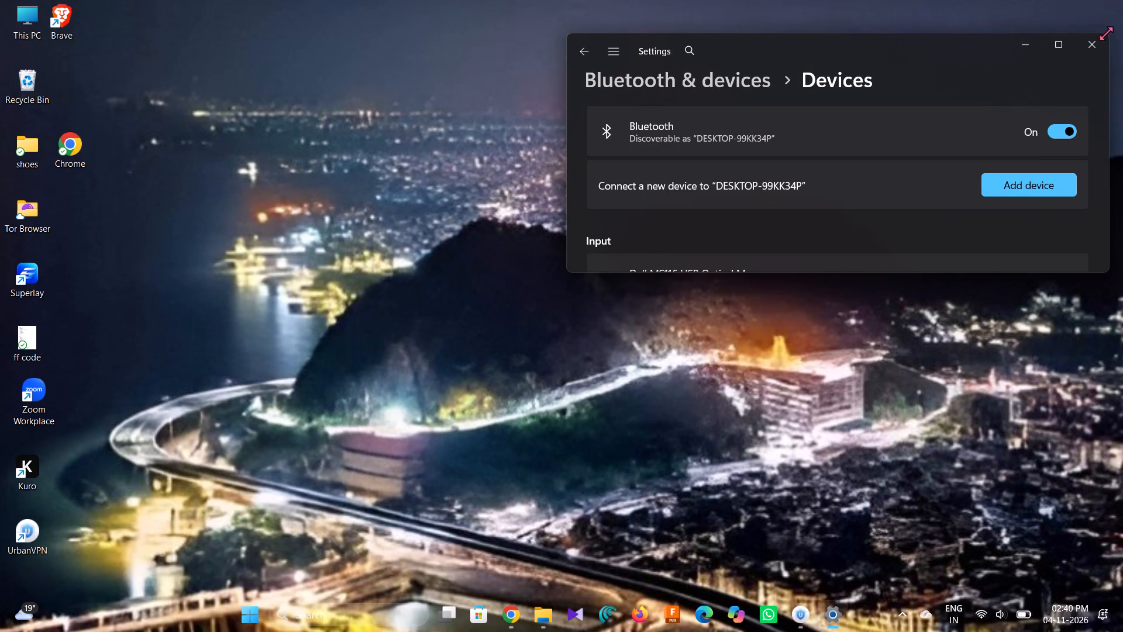
Close the Bluetooth & devices Settings window.
click(1088, 53)
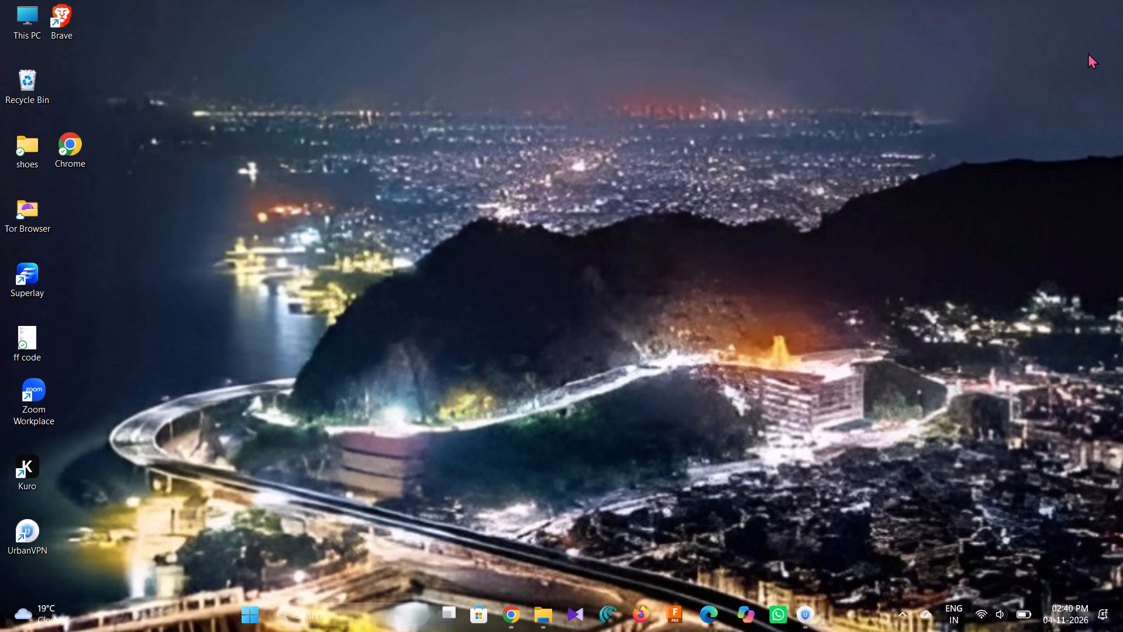